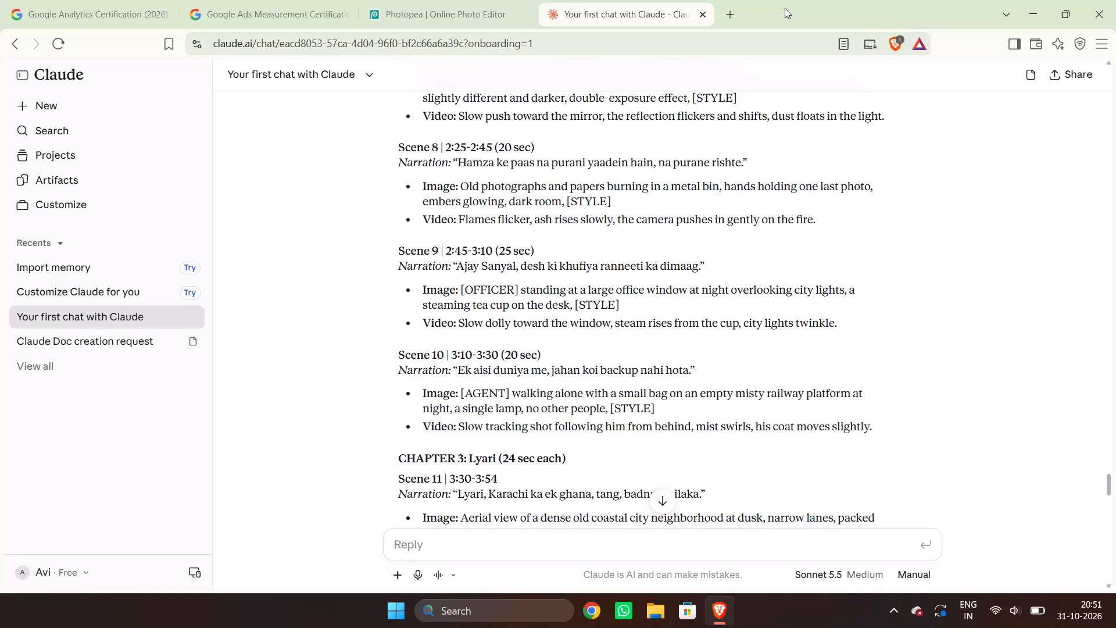
Open a new browser tab.
left_click(733, 8)
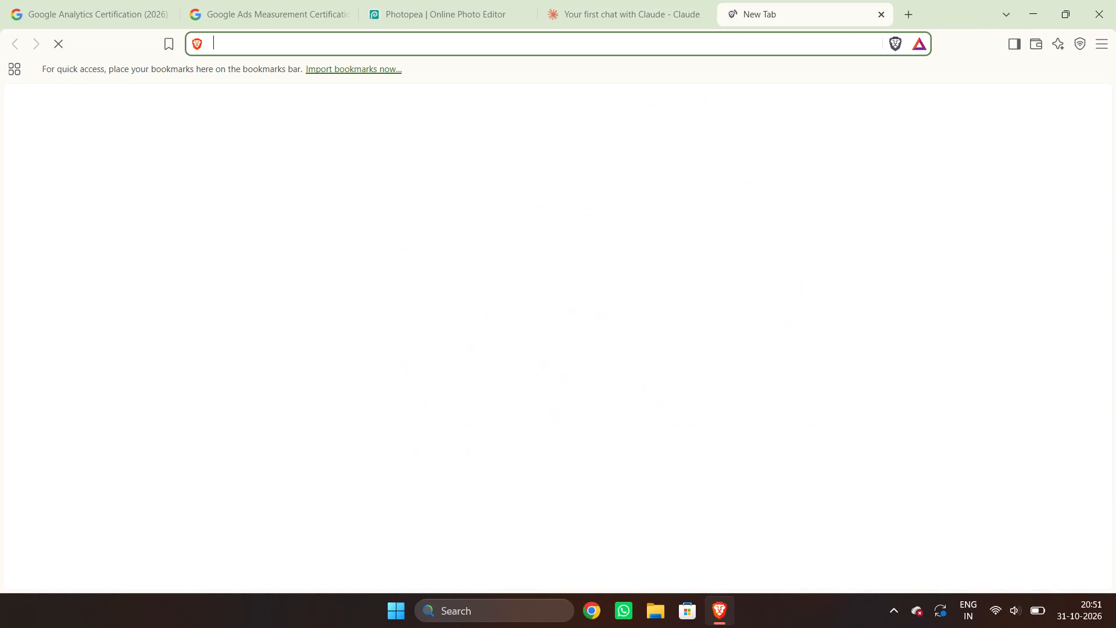
left_click(701, 49)
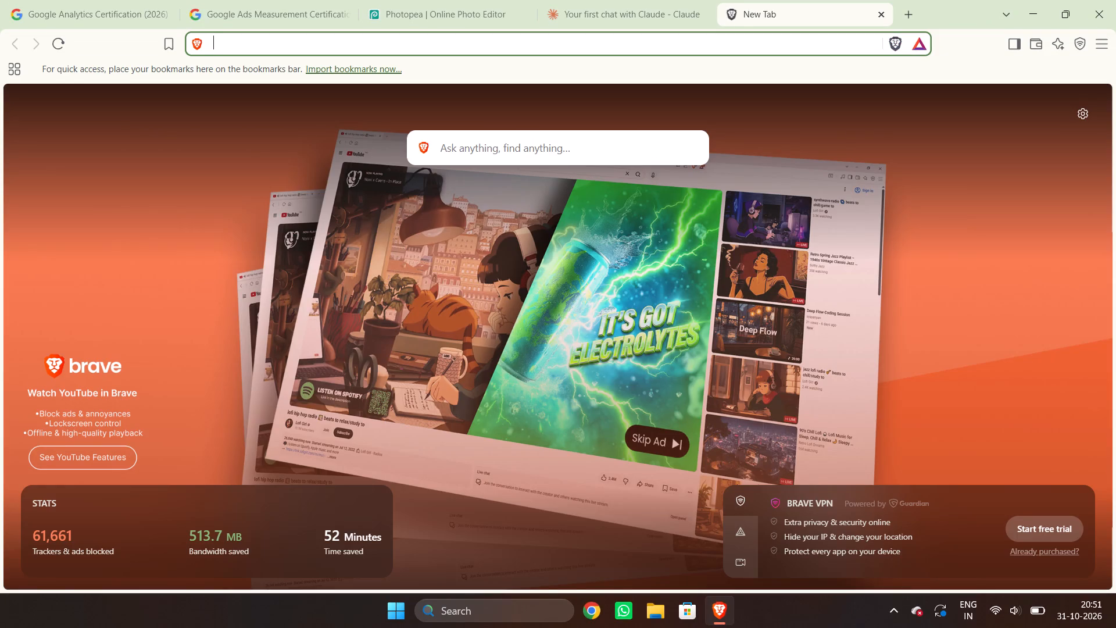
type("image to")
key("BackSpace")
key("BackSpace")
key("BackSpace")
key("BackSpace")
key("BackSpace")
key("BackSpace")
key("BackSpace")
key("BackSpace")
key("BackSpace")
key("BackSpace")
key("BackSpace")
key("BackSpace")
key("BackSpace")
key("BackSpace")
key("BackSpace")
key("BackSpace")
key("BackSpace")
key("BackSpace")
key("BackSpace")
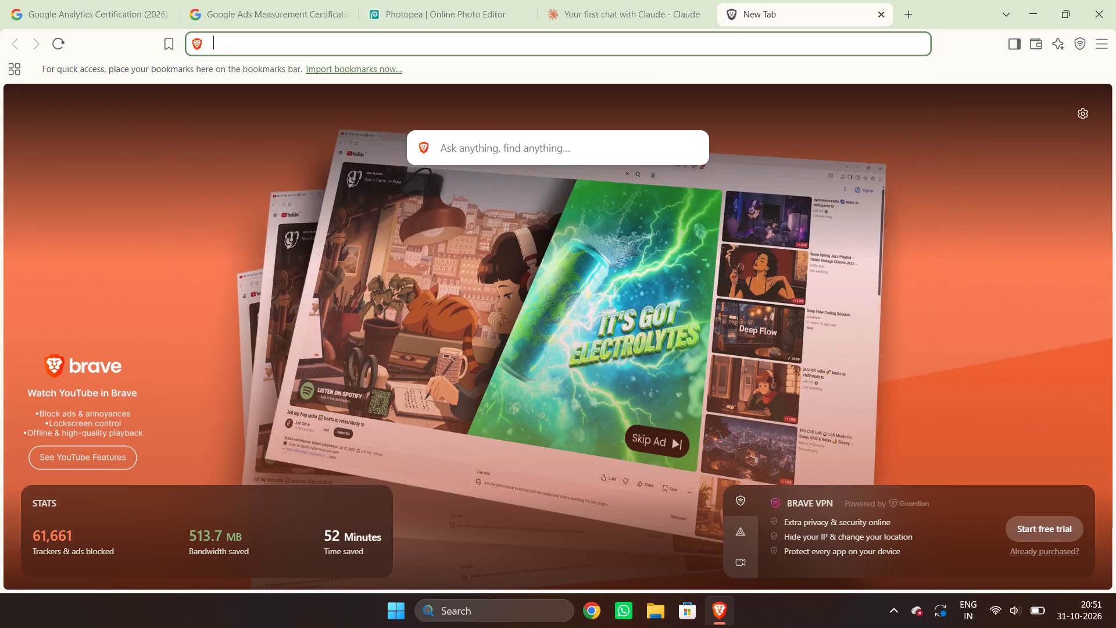
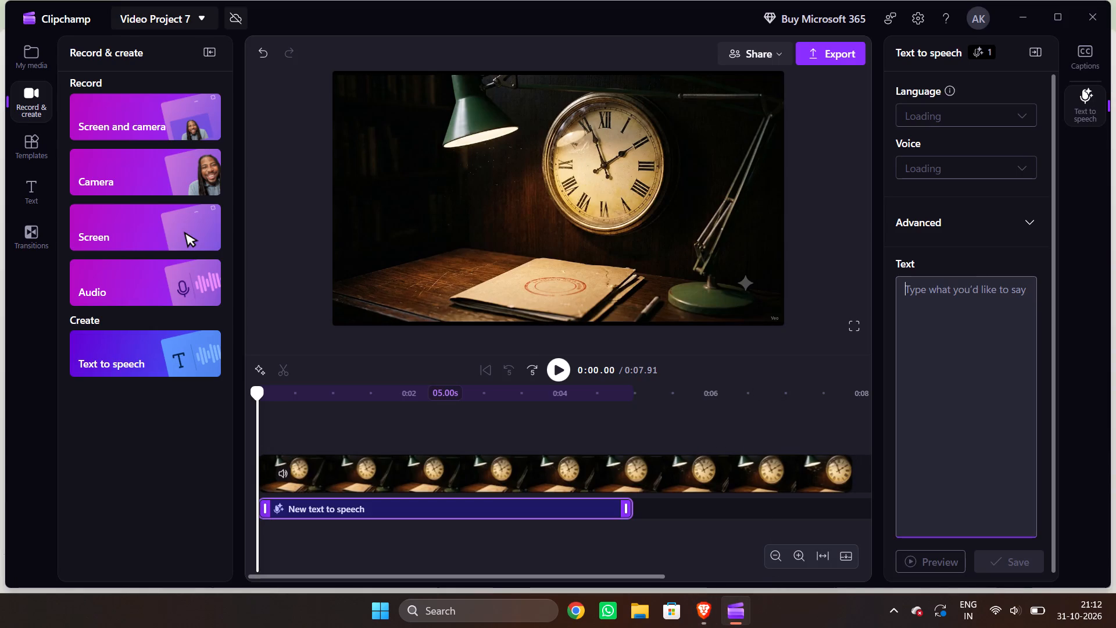
key("ctrl+v")
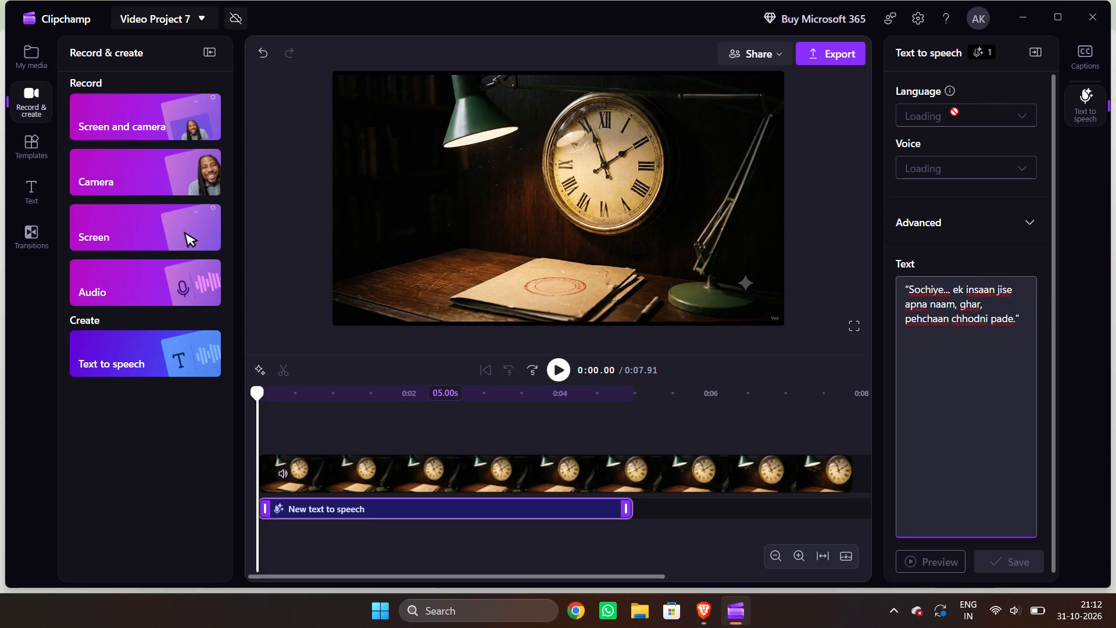
Set the text-to-speech language to Hindi (India) for the Scene 1 narration.
left_click(1019, 119)
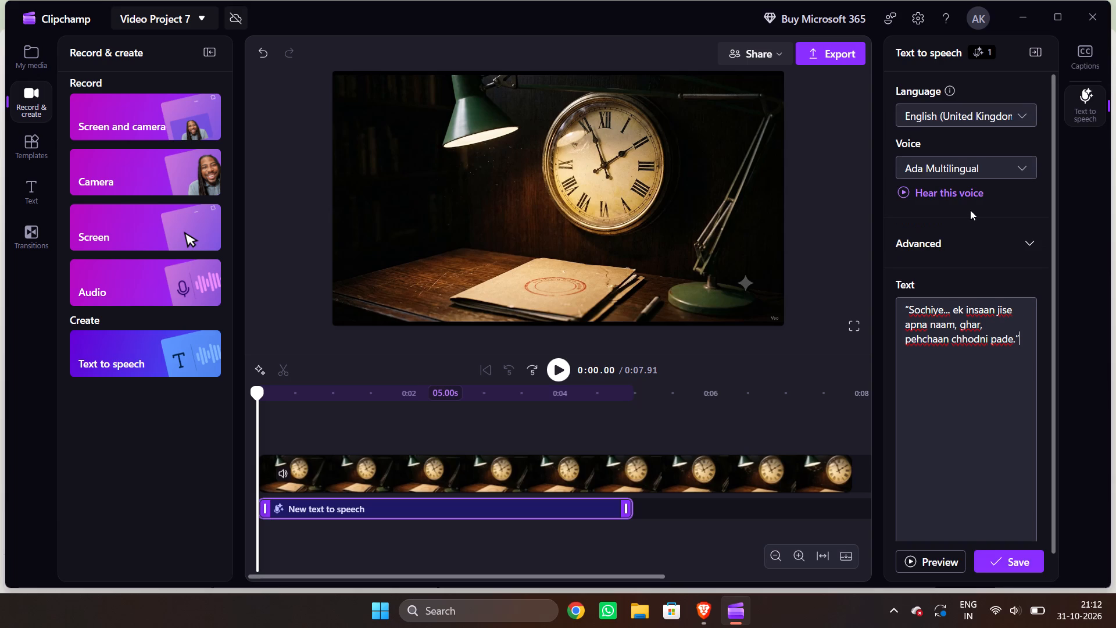
left_click(1021, 115)
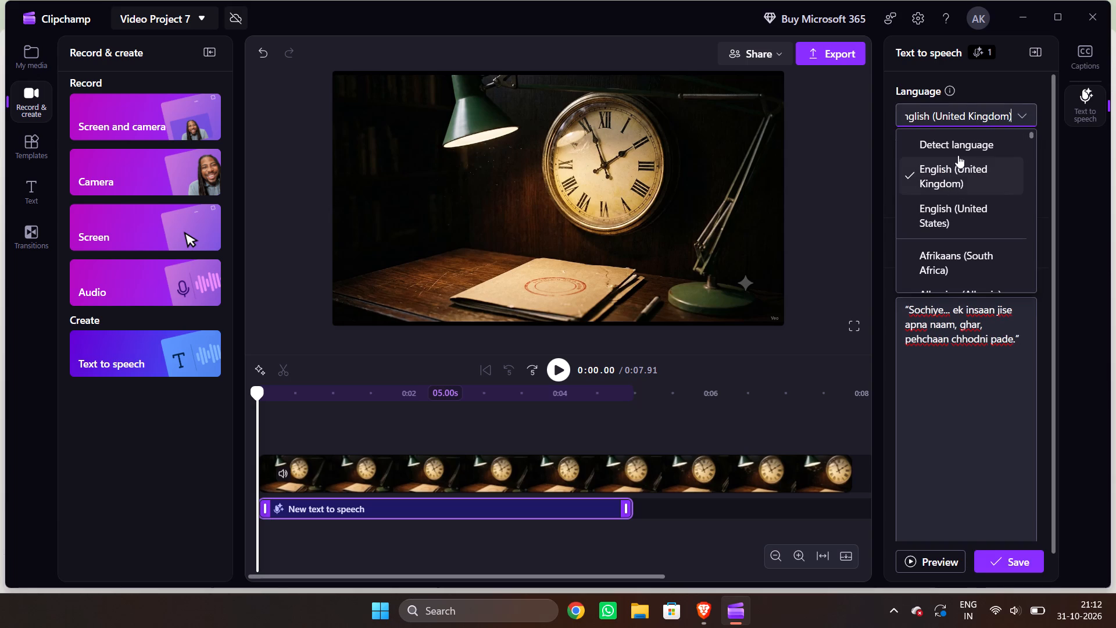
scroll(955, 221, "down", 2)
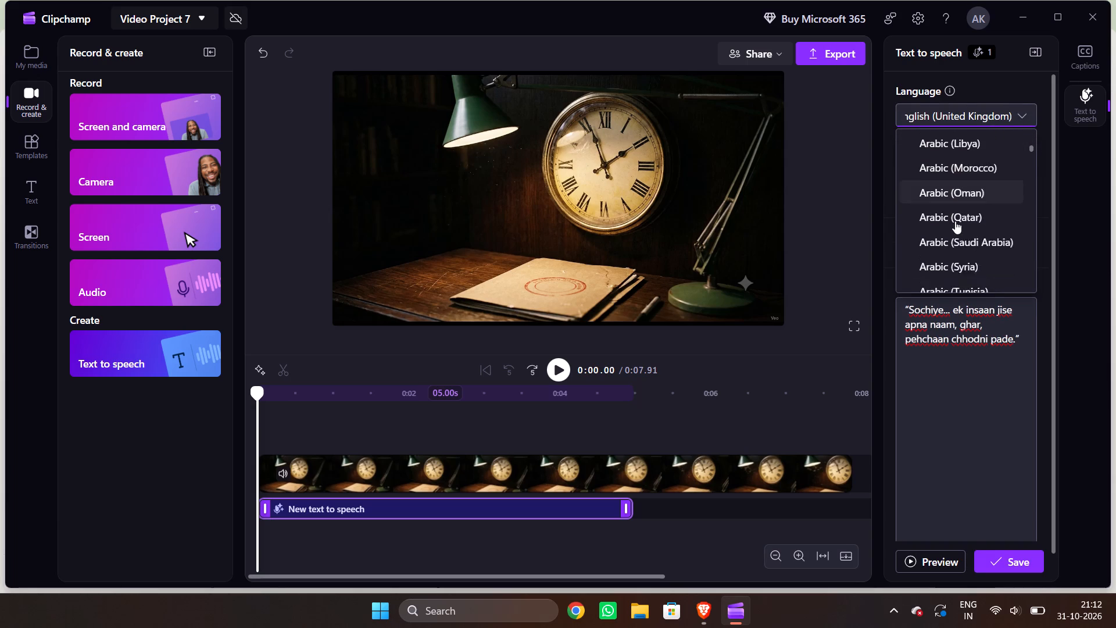
scroll(955, 221, "down", 3)
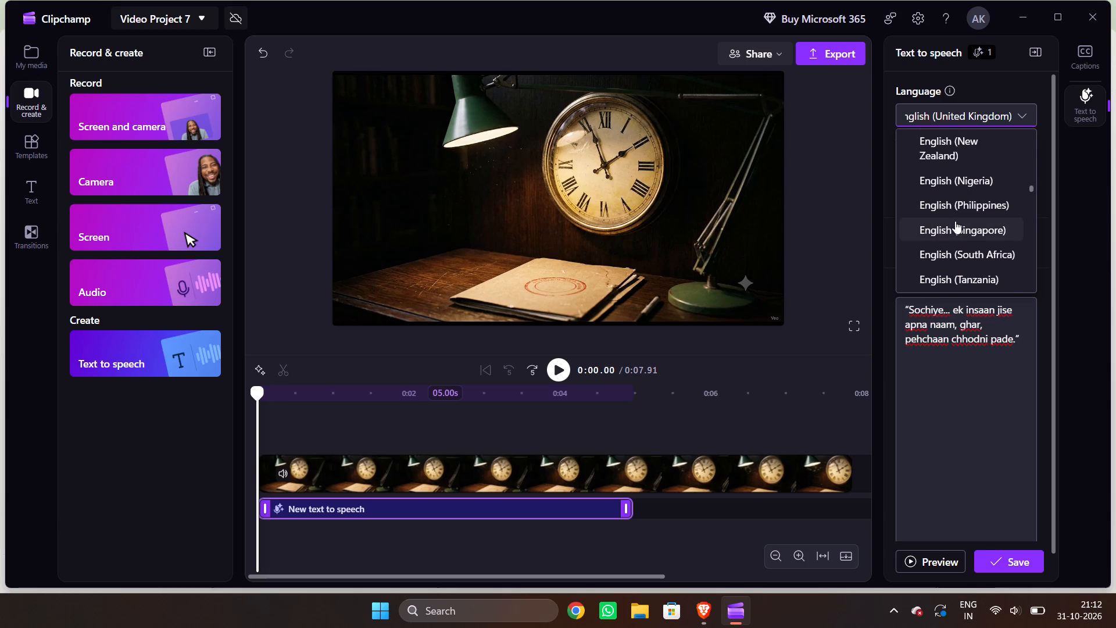
scroll(955, 221, "down", 1)
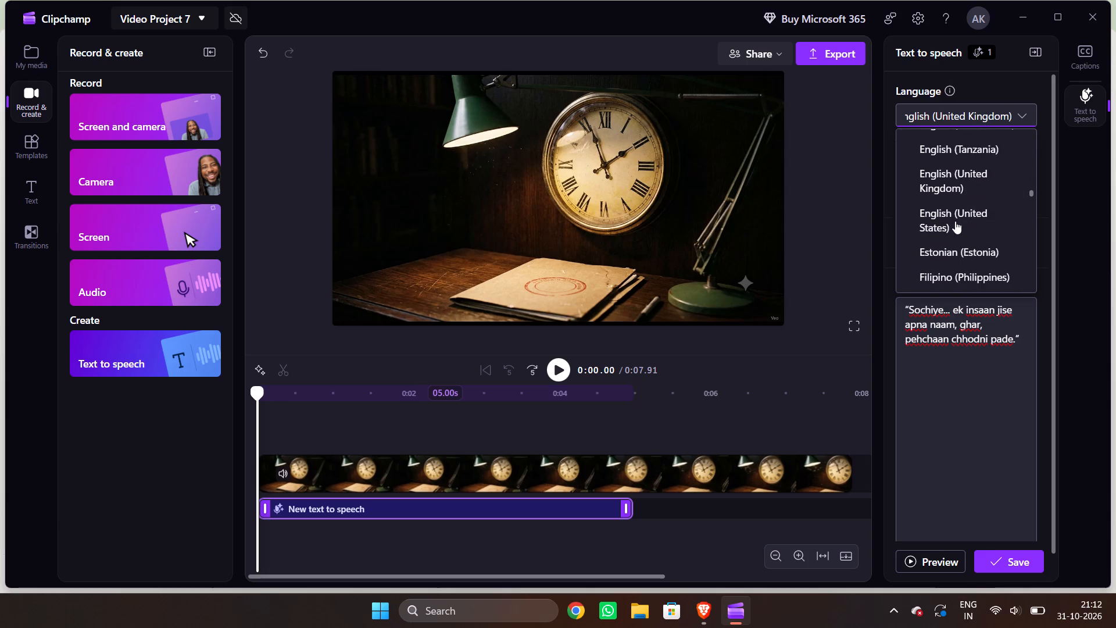
scroll(955, 221, "down", 2)
scroll(955, 221, "up", 1)
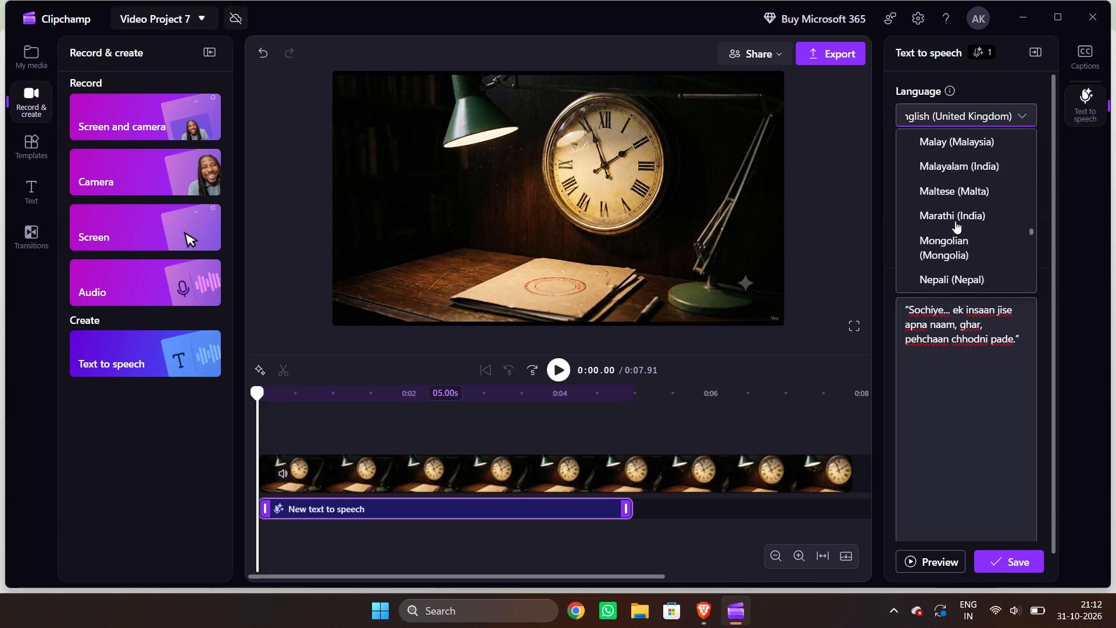
scroll(955, 221, "up", 1)
scroll(955, 221, "down", 1)
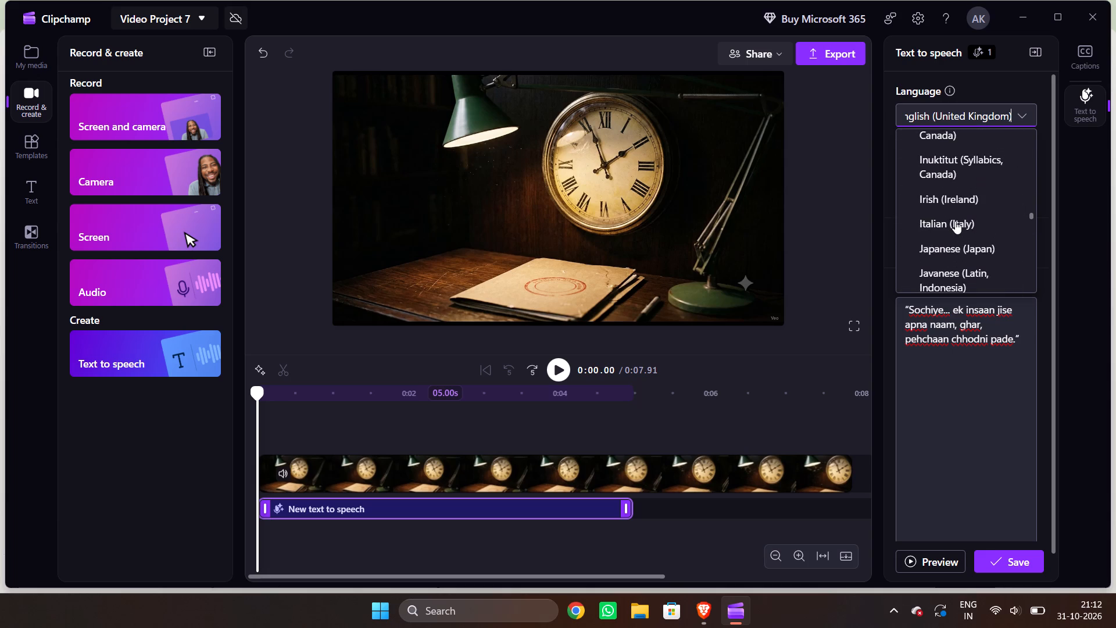
scroll(955, 221, "down", 1)
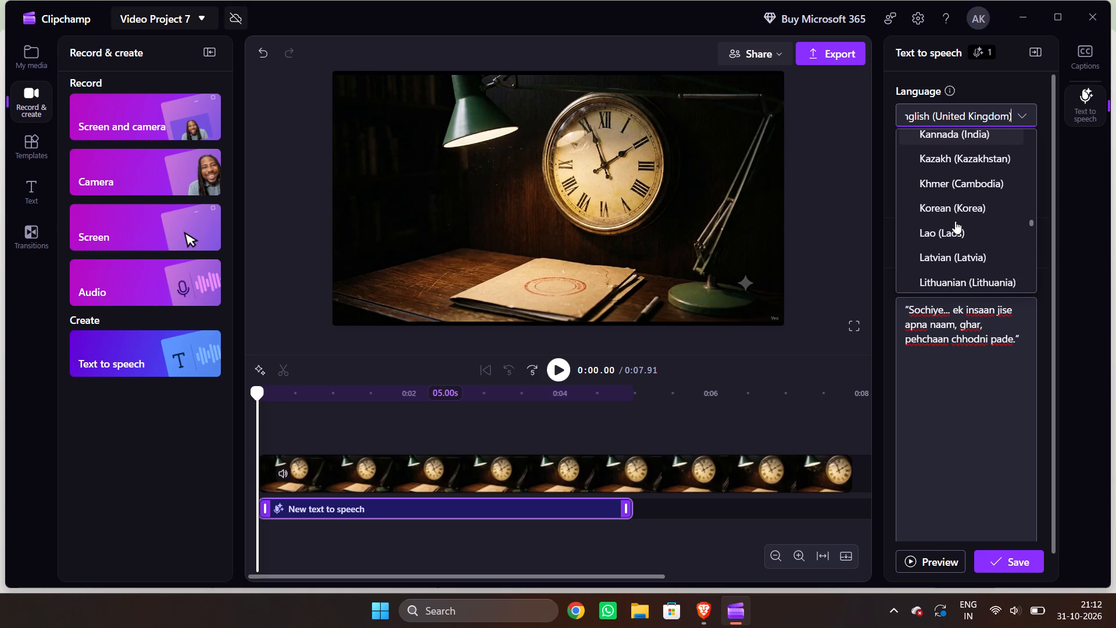
scroll(955, 221, "down", 2)
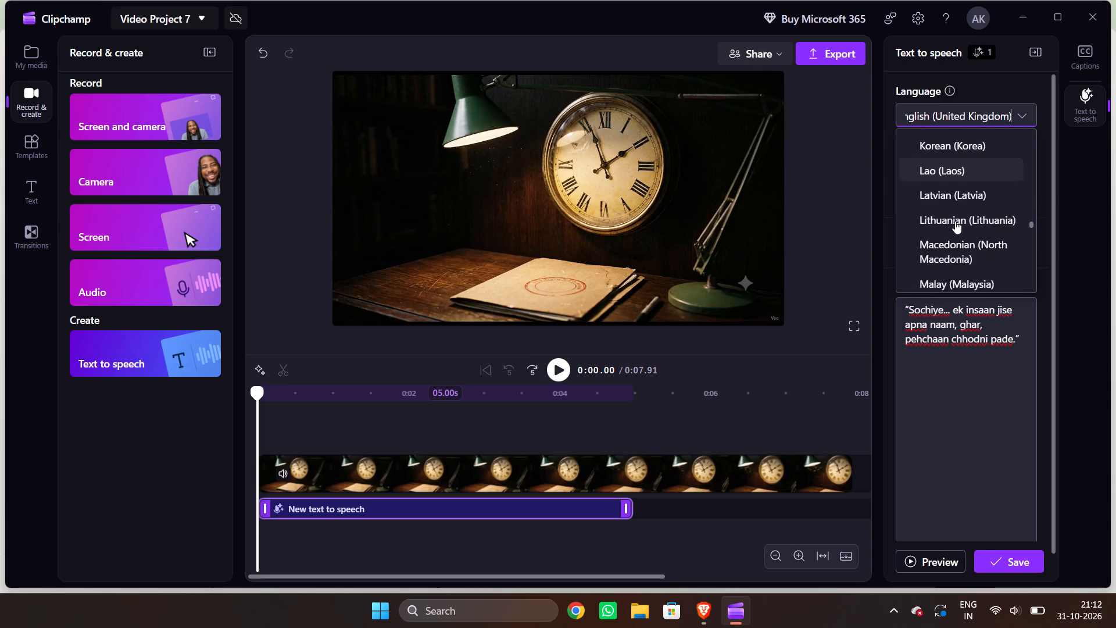
scroll(955, 221, "down", 1)
scroll(955, 221, "up", 1)
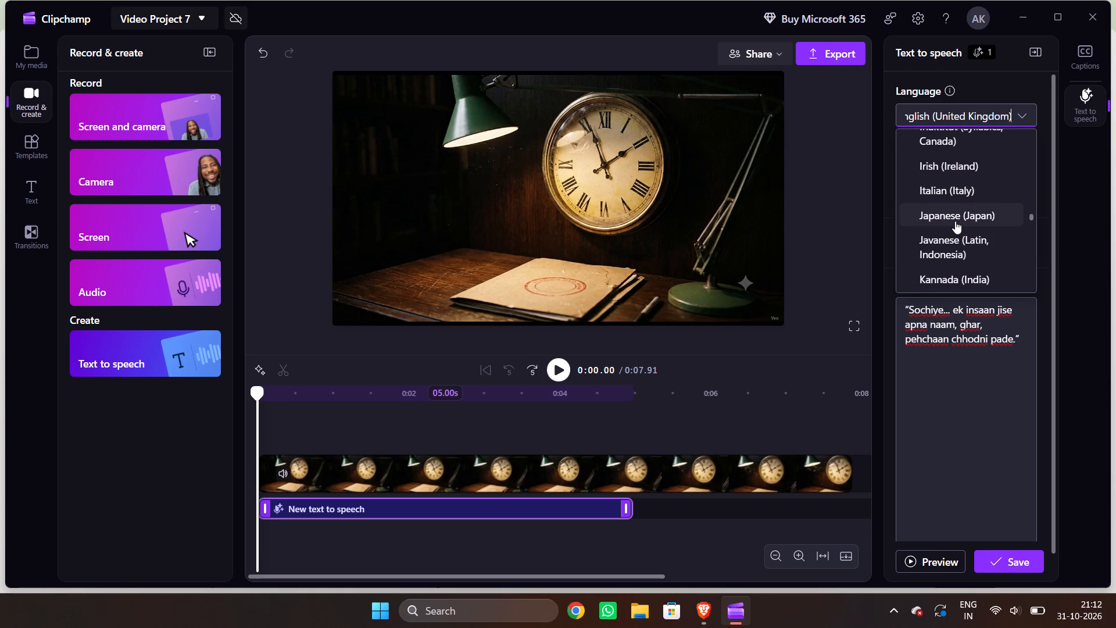
scroll(955, 221, "up", 1)
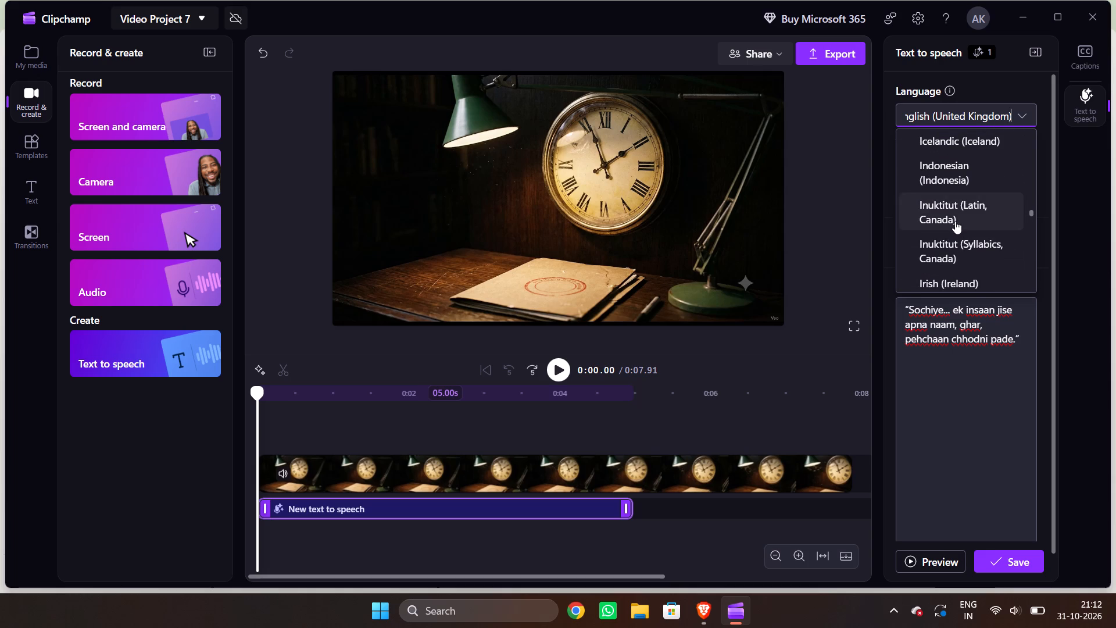
scroll(955, 221, "up", 1)
scroll(955, 221, "down", 1)
scroll(955, 221, "up", 1)
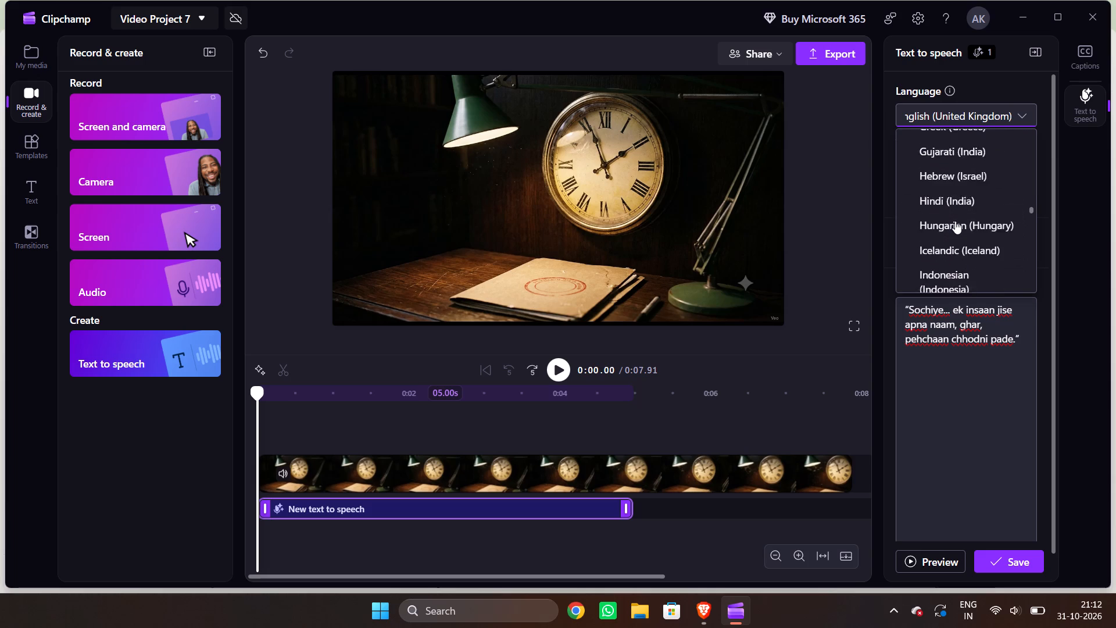
scroll(955, 221, "up", 3)
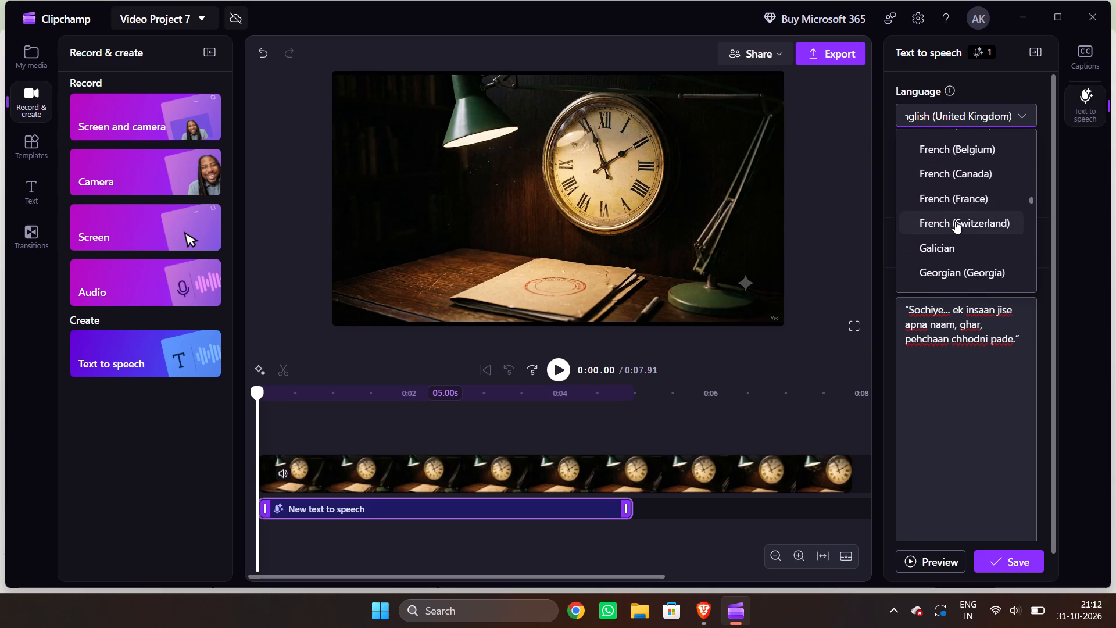
scroll(955, 221, "up", 1)
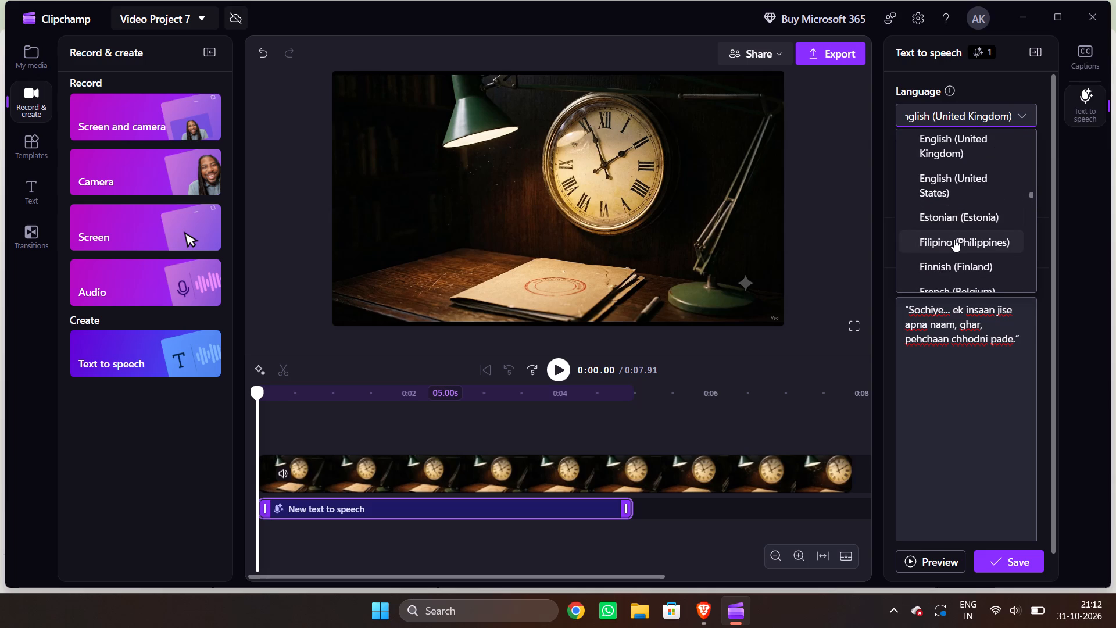
scroll(954, 239, "down", 1)
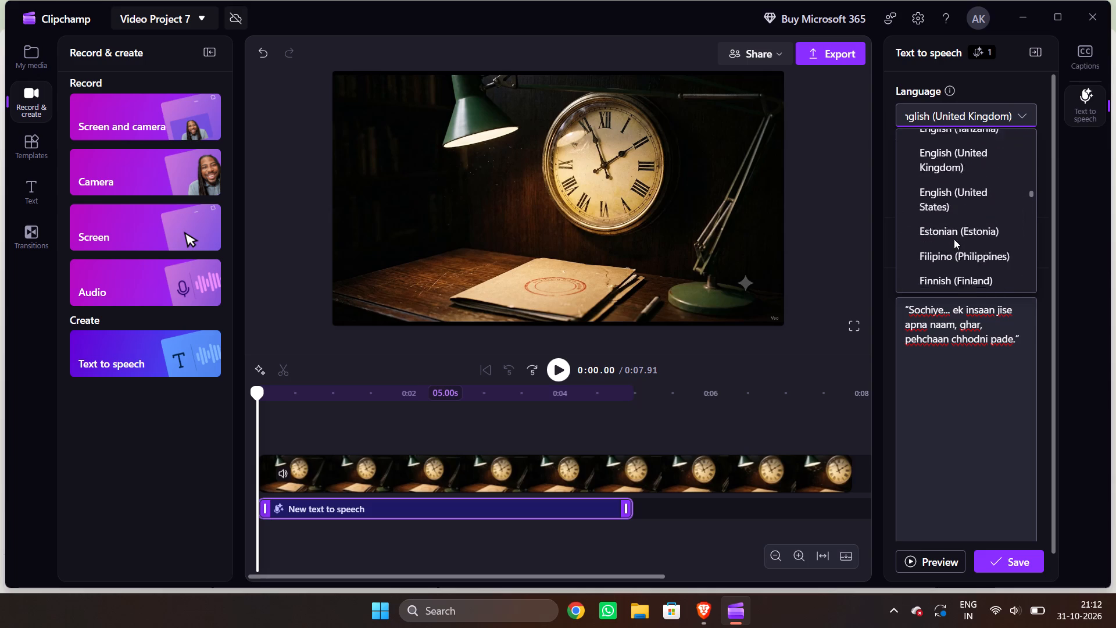
scroll(954, 239, "down", 3)
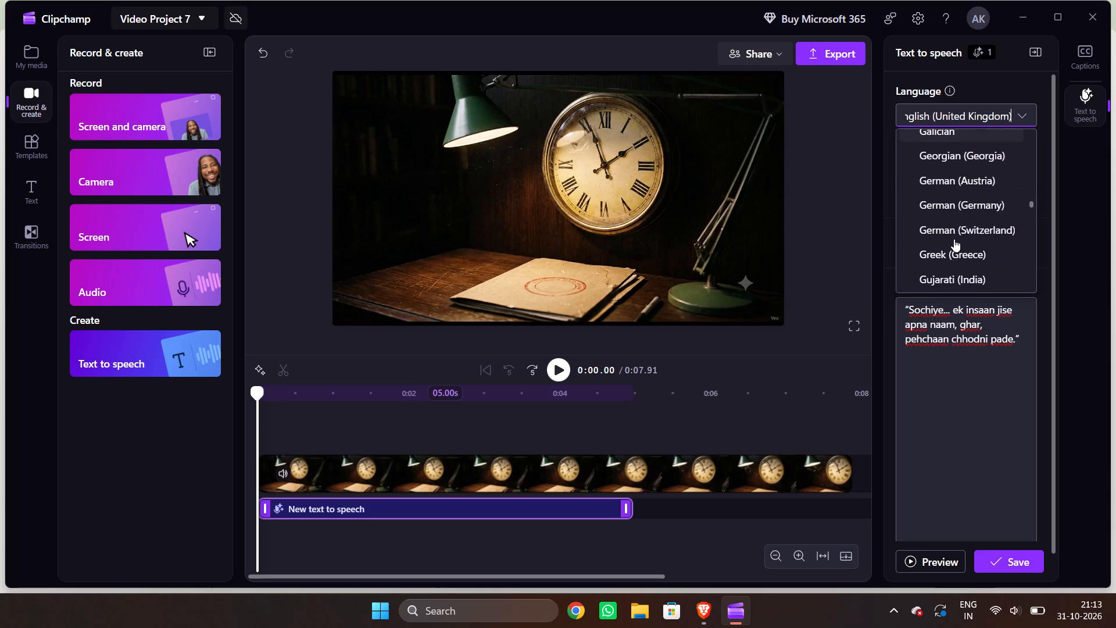
scroll(954, 239, "down", 1)
left_click(949, 187)
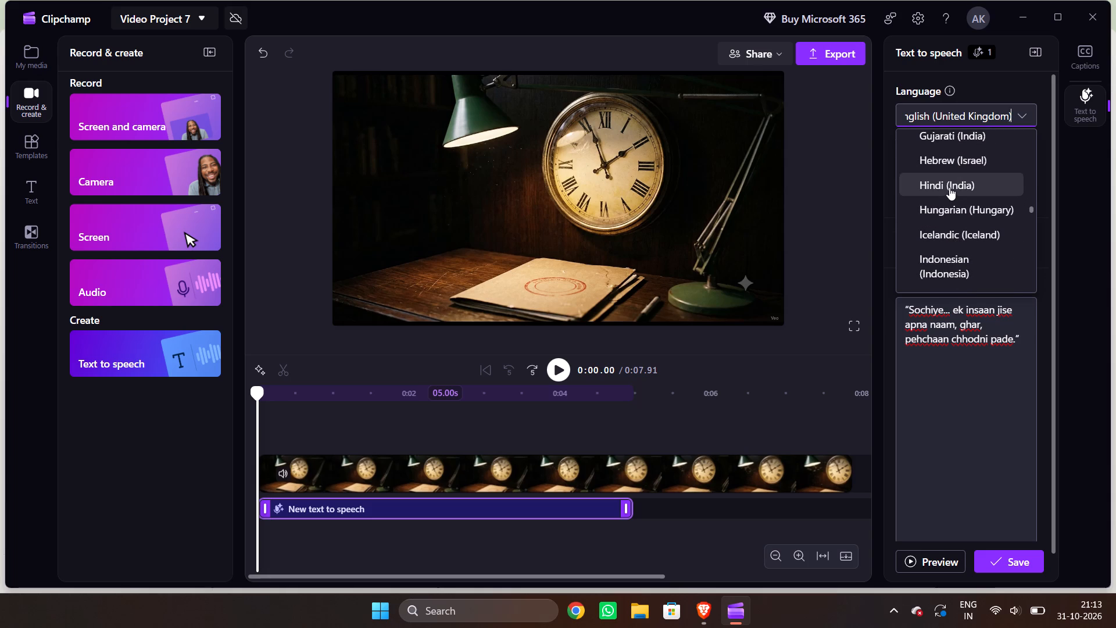
Choose the Aarti Indic voice, listen to its sample, and save the narration to the timeline clip.
left_click(959, 170)
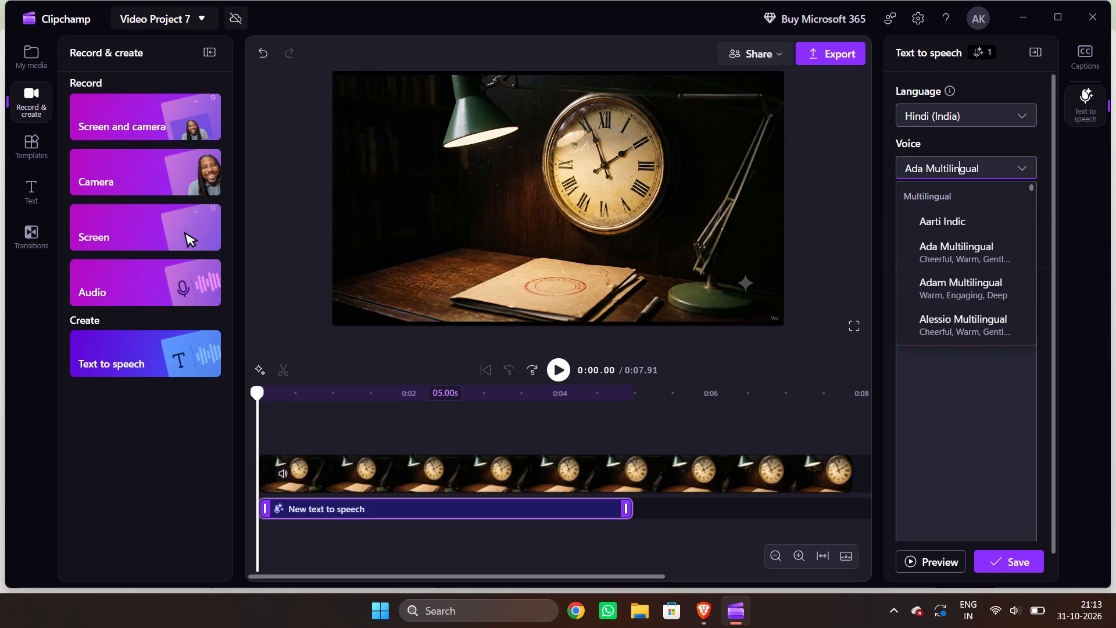
left_click(959, 220)
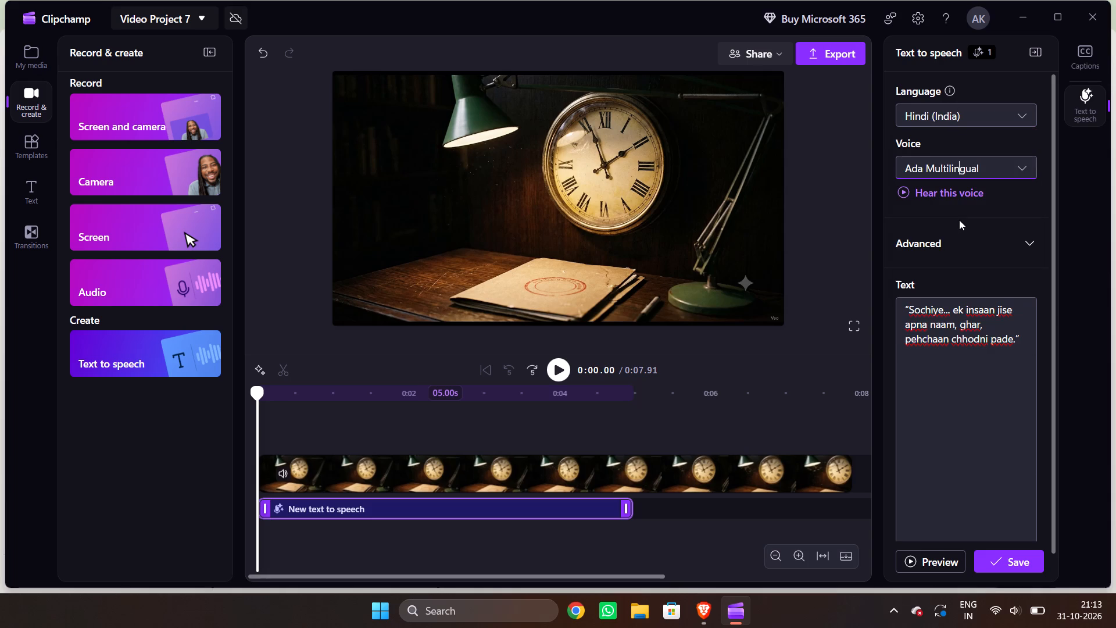
left_click(903, 188)
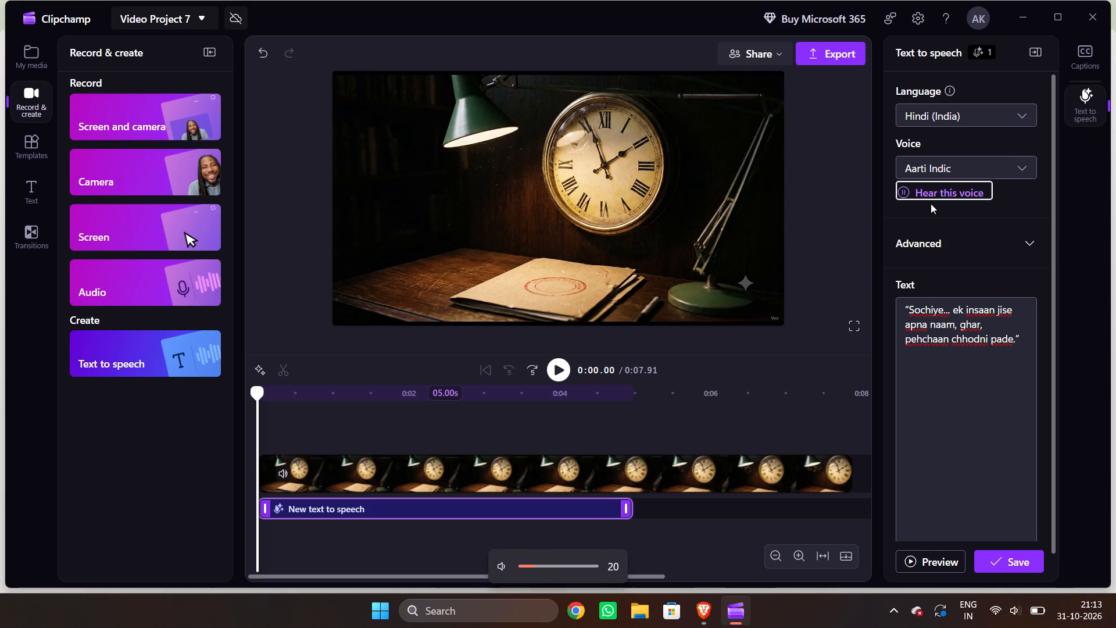
left_click(1019, 558)
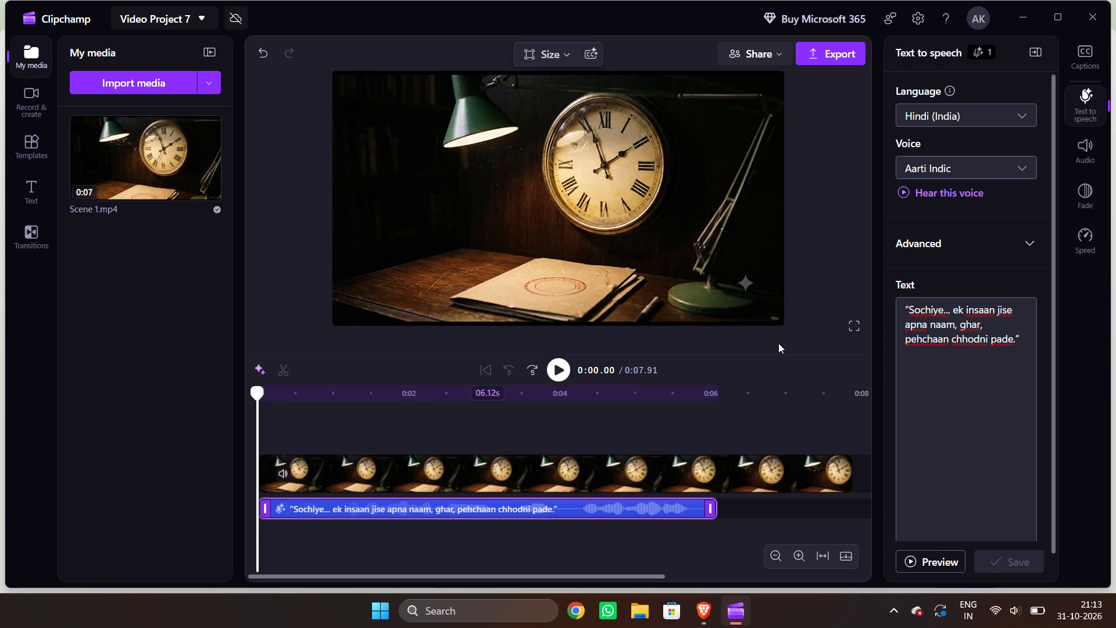
Play the timeline from the start to hear the narration over the Scene 1 video.
left_click(564, 369)
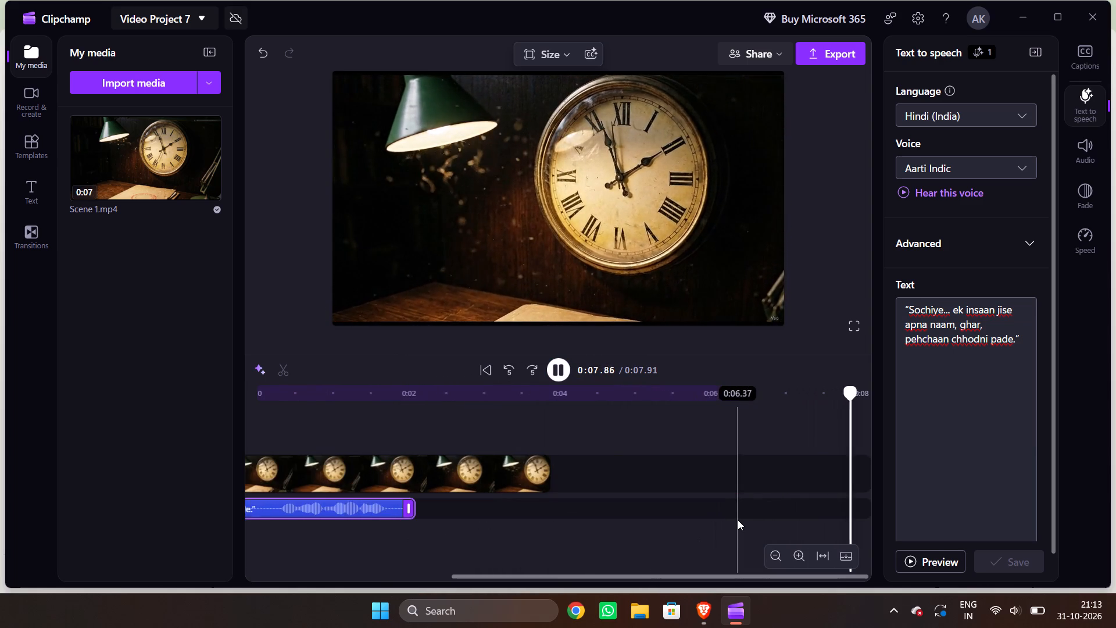
Change the last word of the narration text to "pada" and save the updated speech.
left_click(1001, 342)
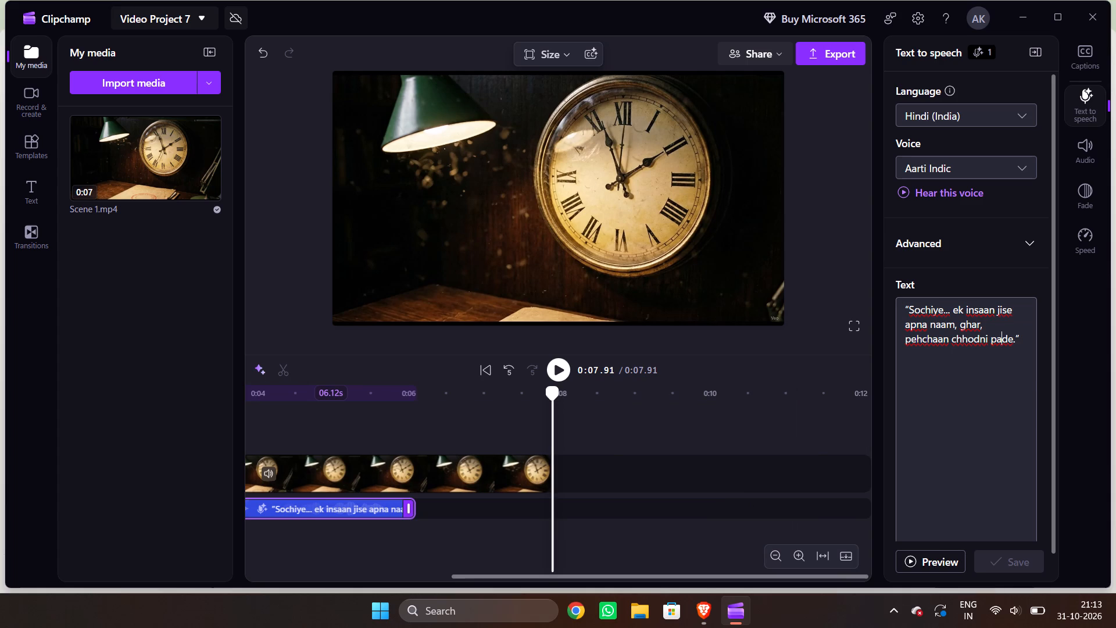
left_click(1009, 343)
key("Right")
key("BackSpace")
key("a")
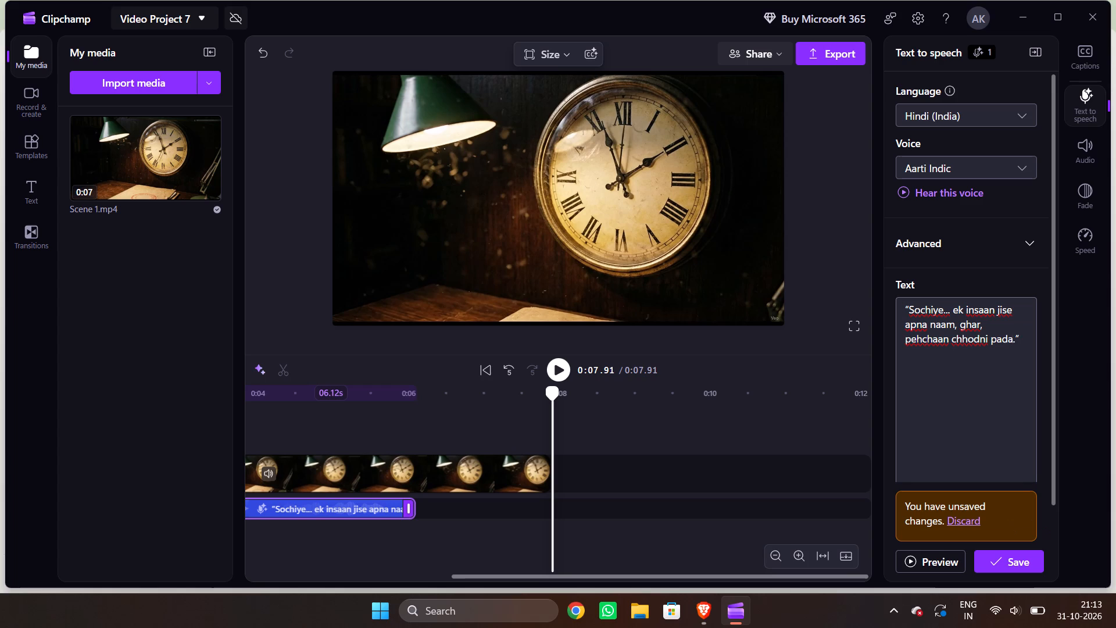
key("BackSpace")
key("a")
left_click(1015, 566)
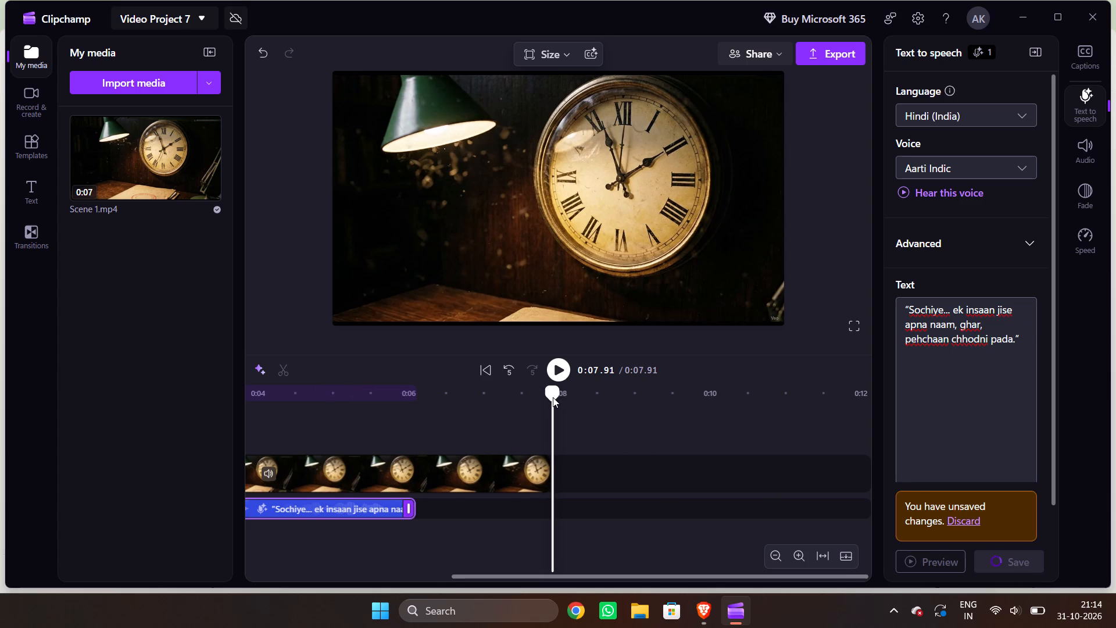
Return the playhead to about the start of the timeline and play Scene 1 with the revised narration.
left_click_drag(555, 394, 335, 408)
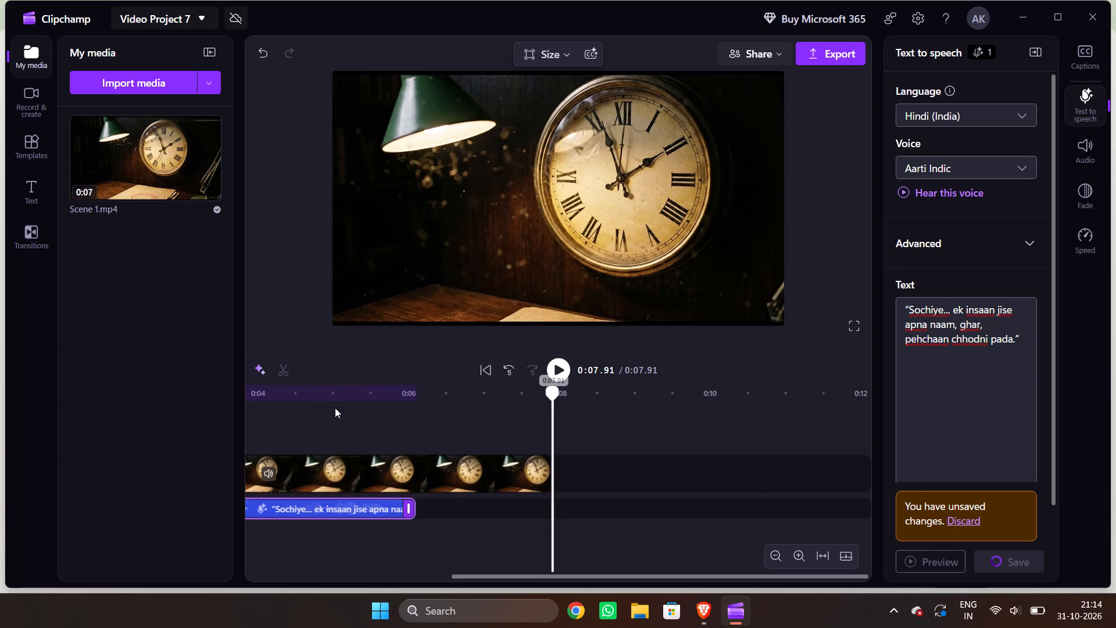
left_click_drag(335, 408, 236, 461)
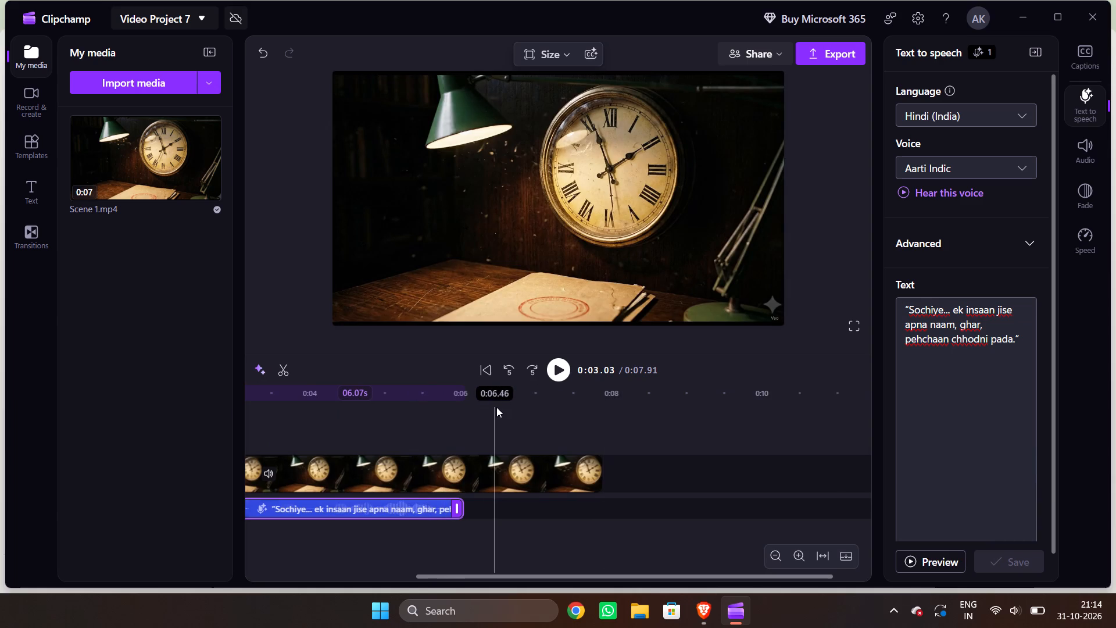
scroll(496, 407, "right", 4)
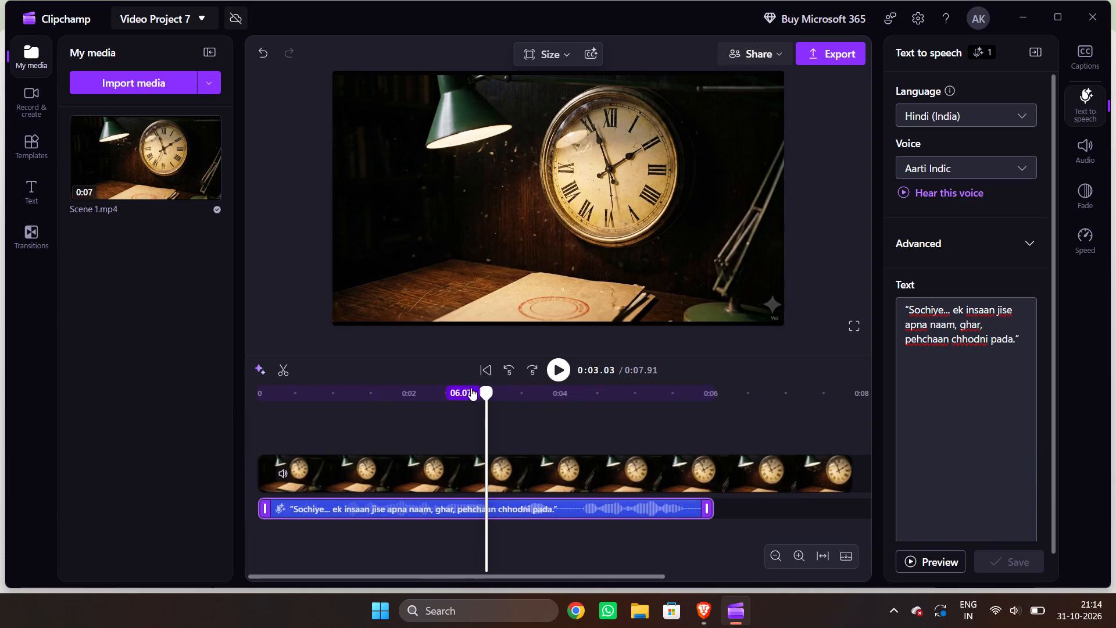
left_click(266, 425)
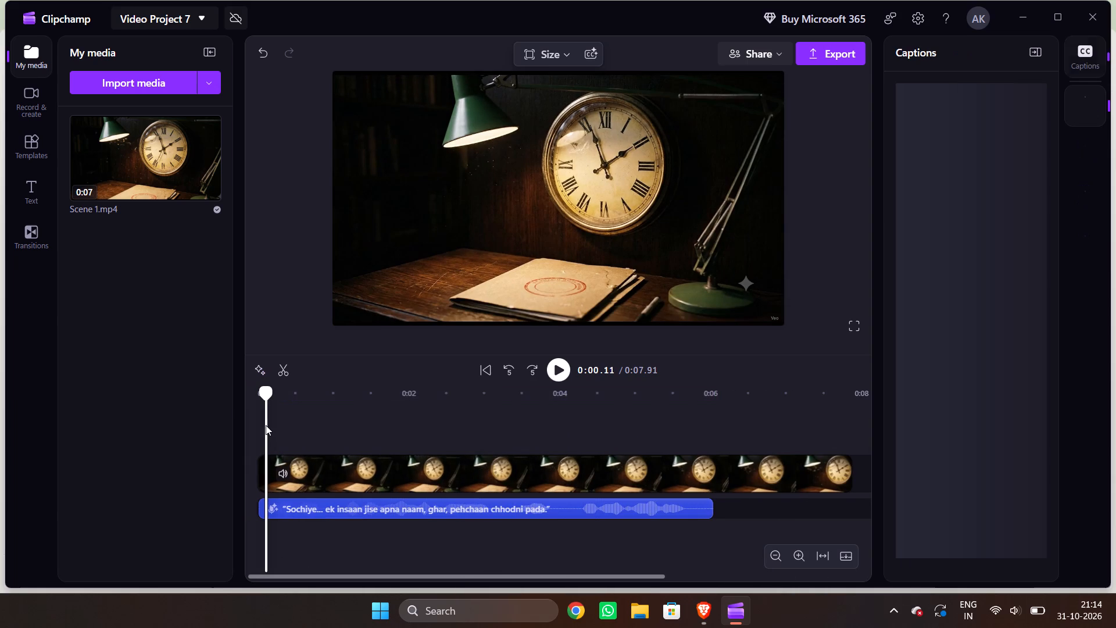
left_click(559, 376)
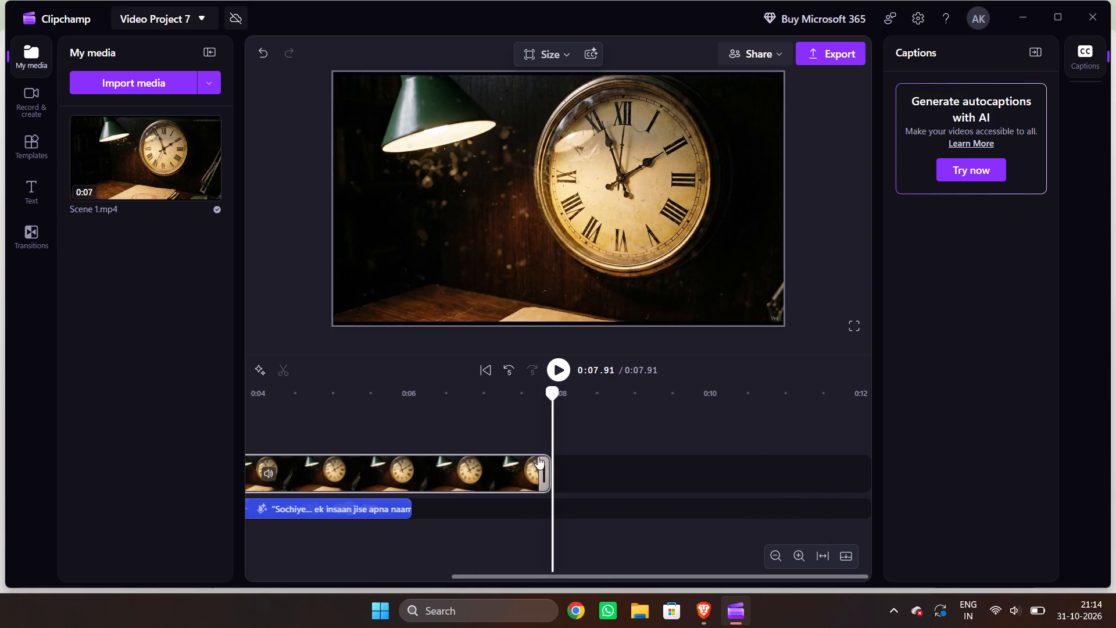
Select the Scene 1 narration clip and bring the playhead back to about 0:02.15.
left_click_drag(402, 504, 424, 508)
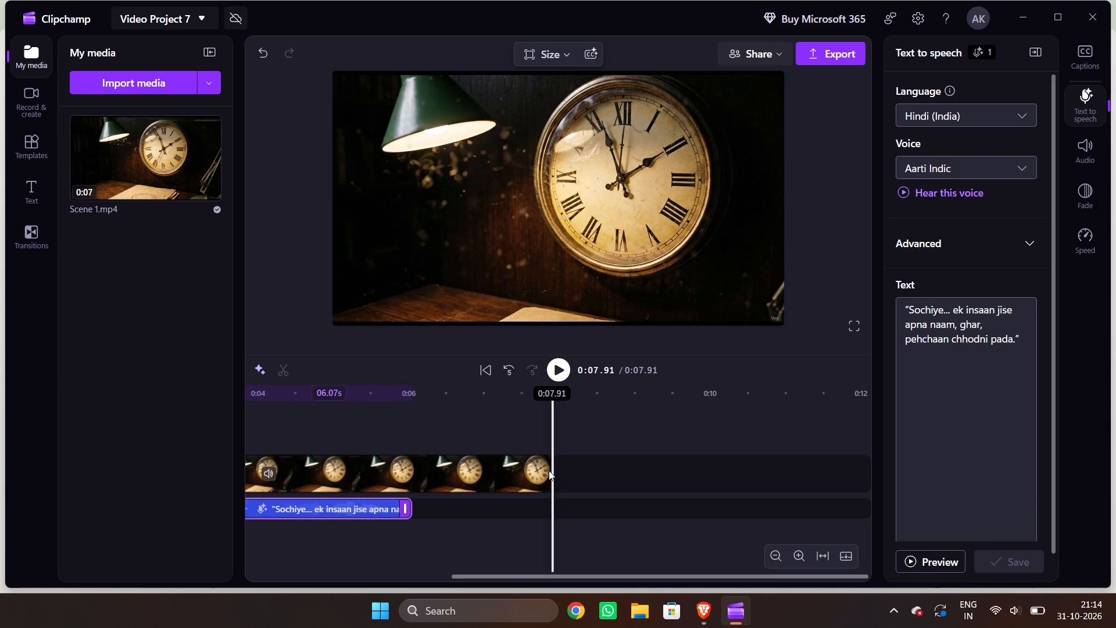
left_click_drag(550, 390, 546, 391)
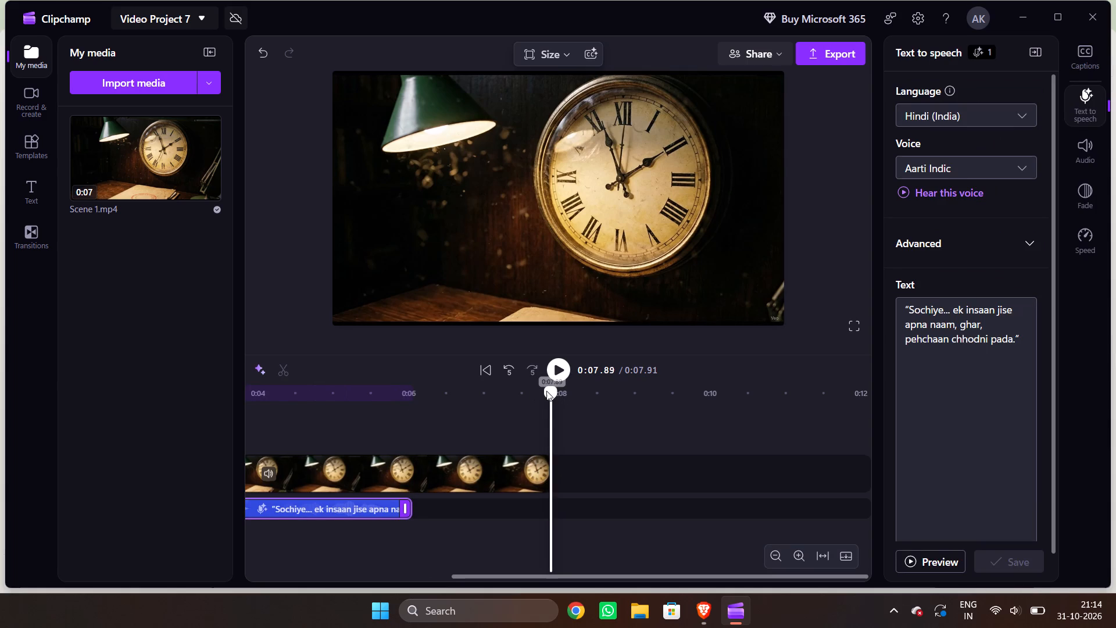
left_click_drag(546, 391, 278, 401)
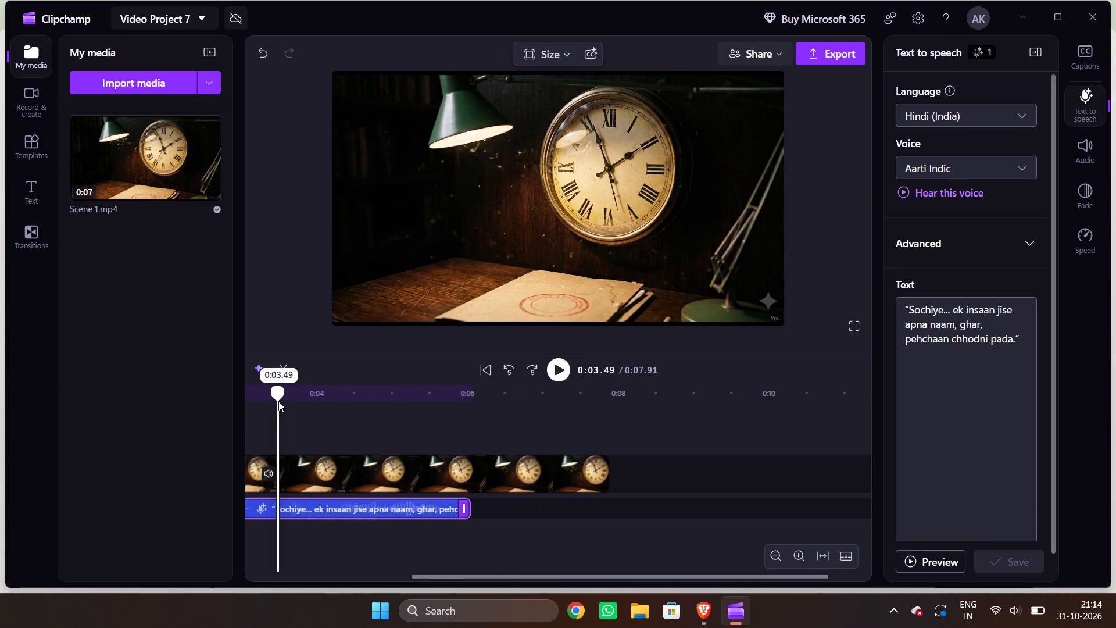
left_click_drag(278, 401, 239, 408)
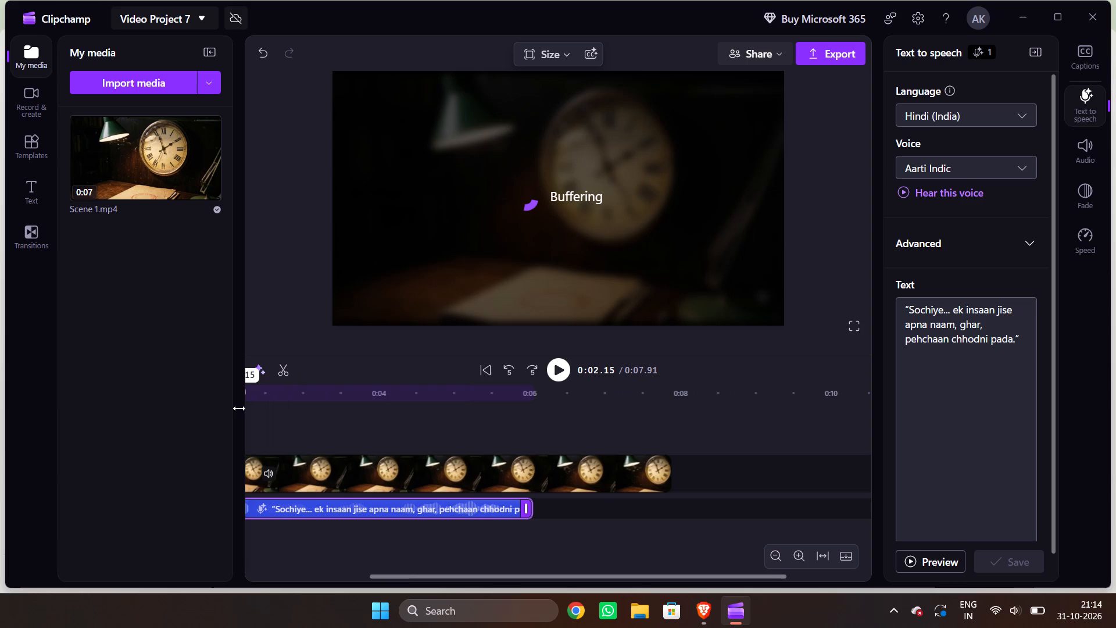
scroll(320, 397, "right", 2)
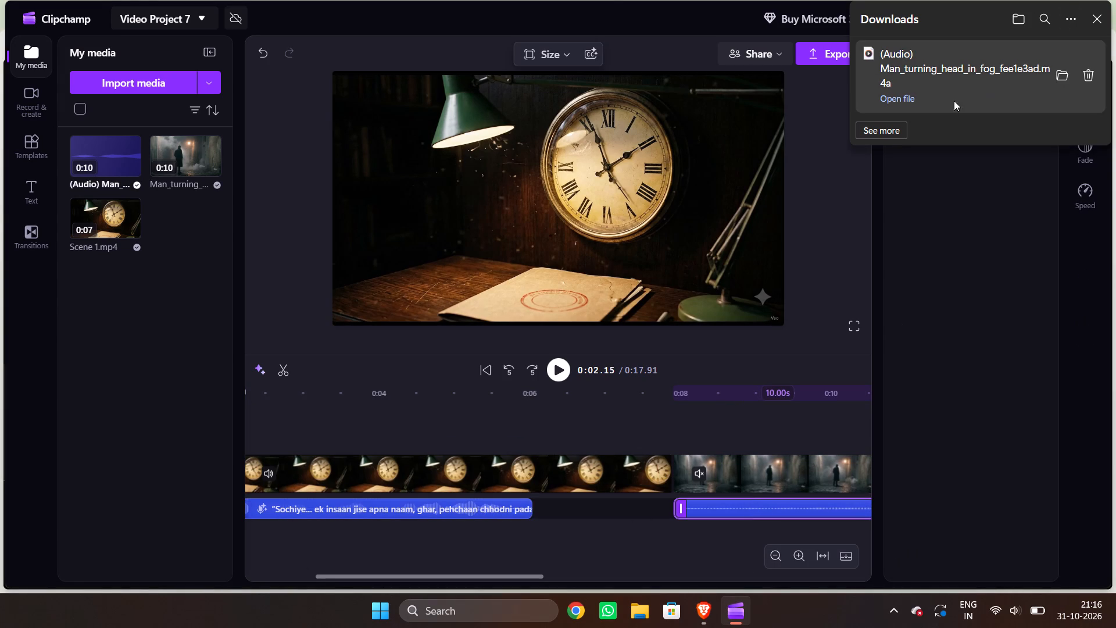
left_click(846, 199)
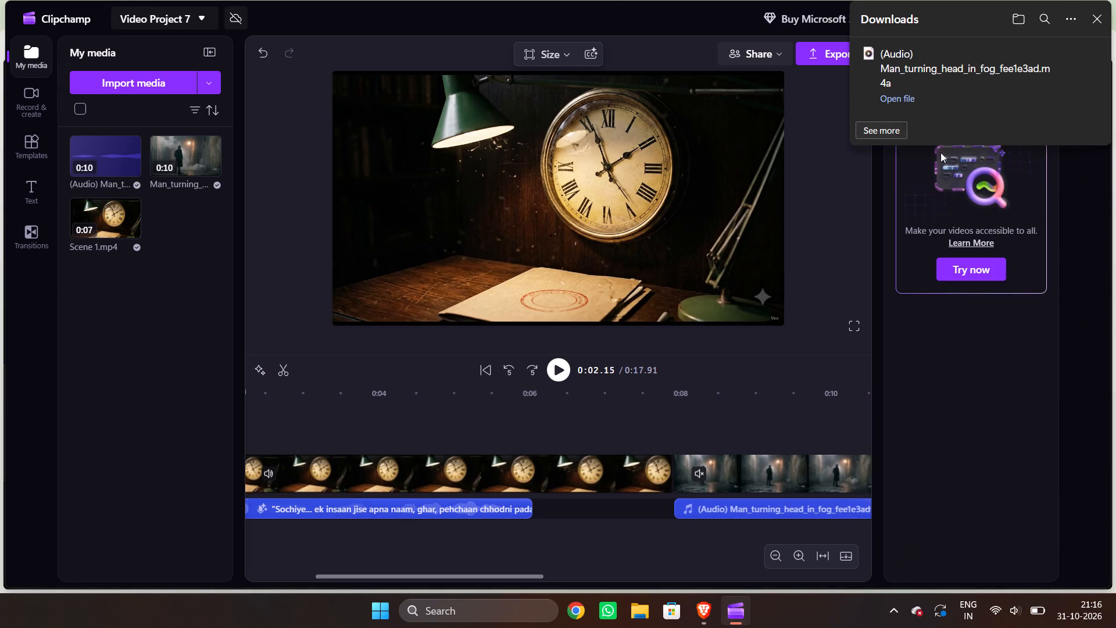
left_click(1090, 75)
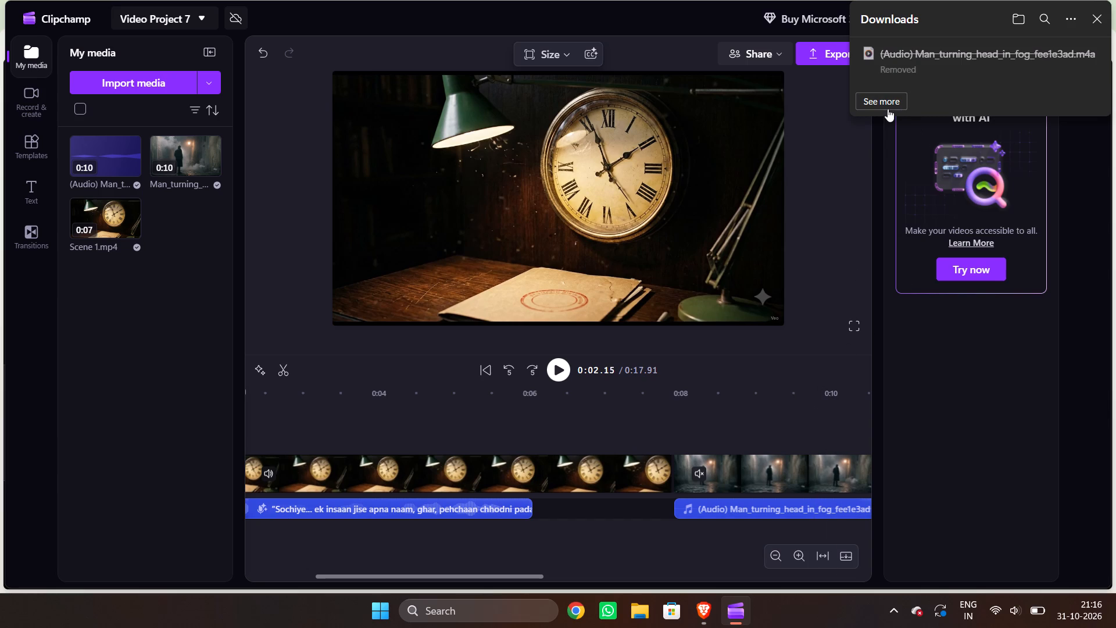
left_click(1088, 23)
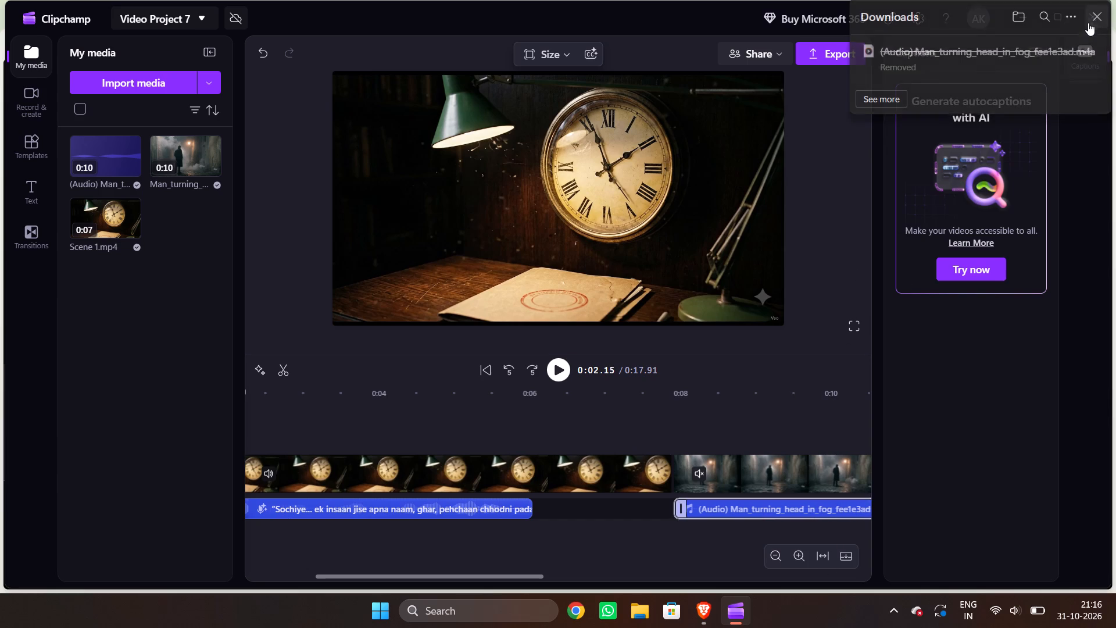
Delete the foggy alley clip's detached audio and the old "Sochiye..." narration clip from the timeline.
left_click(703, 513)
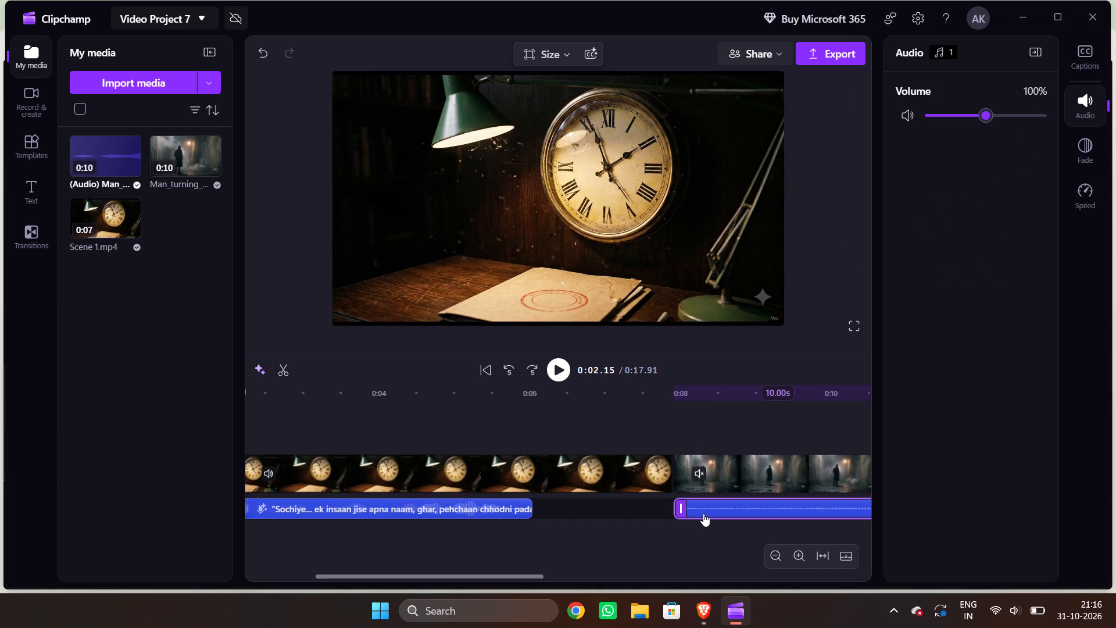
key("Delete")
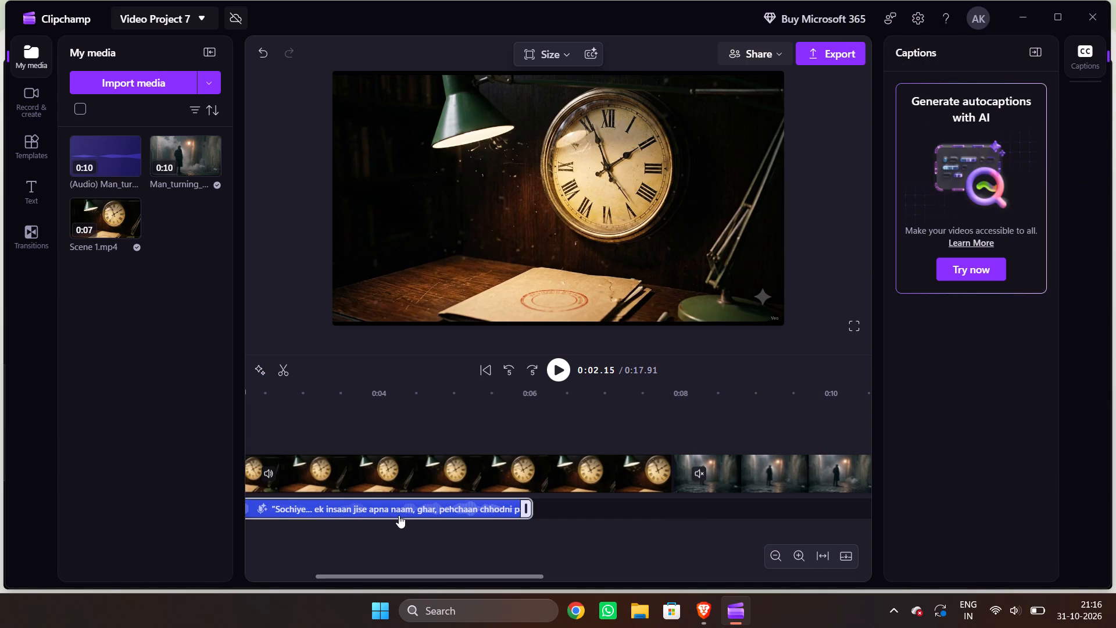
left_click(399, 515)
key("Delete")
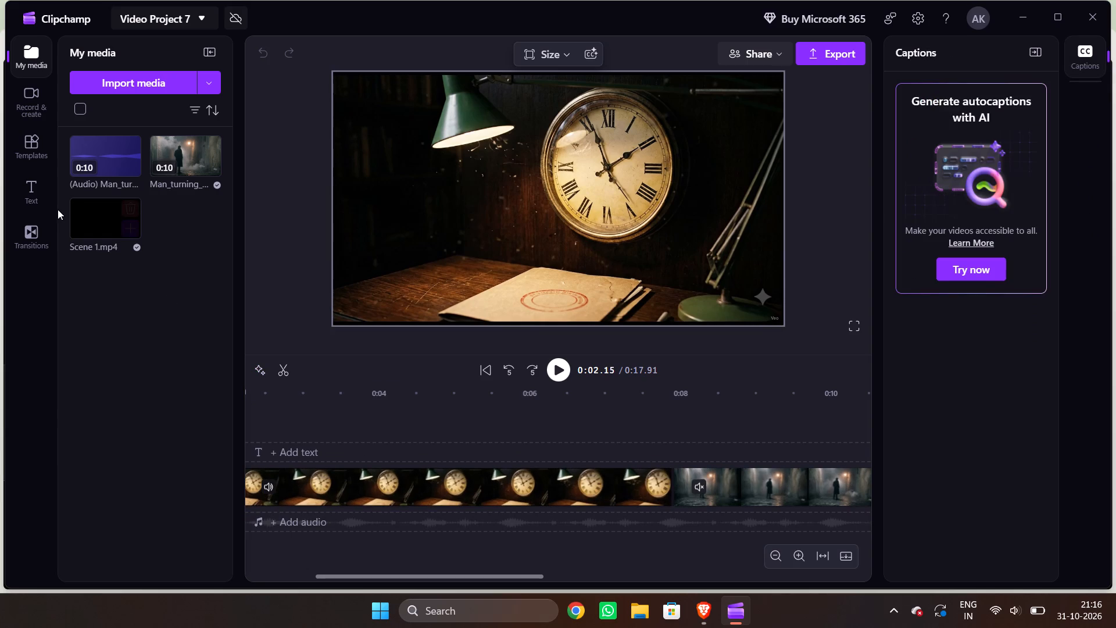
Add a text-to-speech clip with the copied HOOK voice-over text, choose the Adam Multilingual voice, and request its voice sample.
left_click(31, 192)
left_click(30, 103)
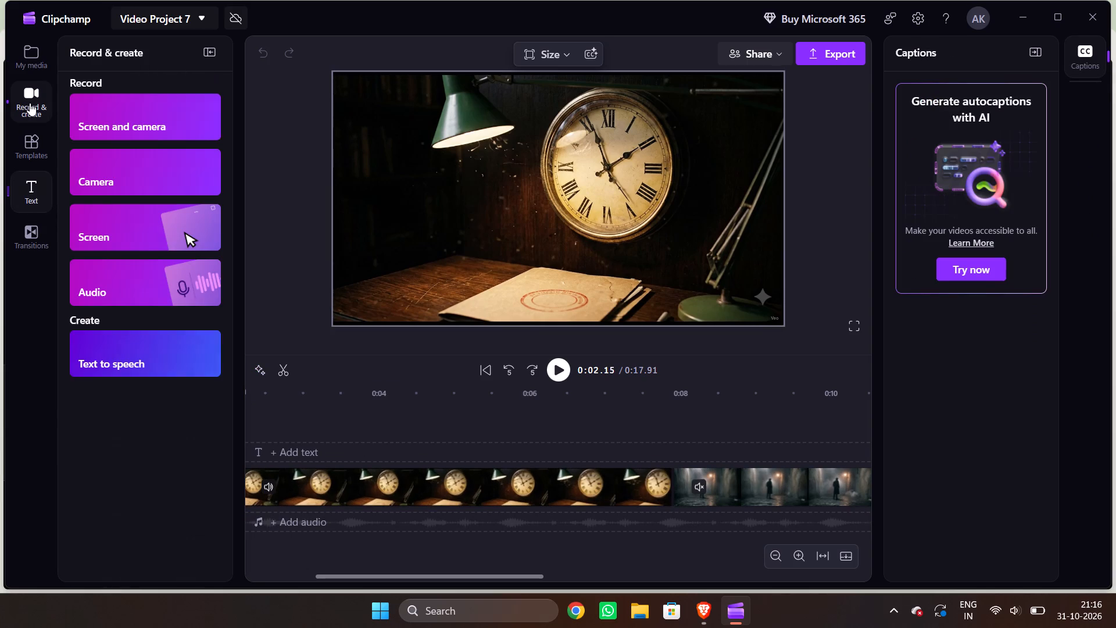
left_click(158, 359)
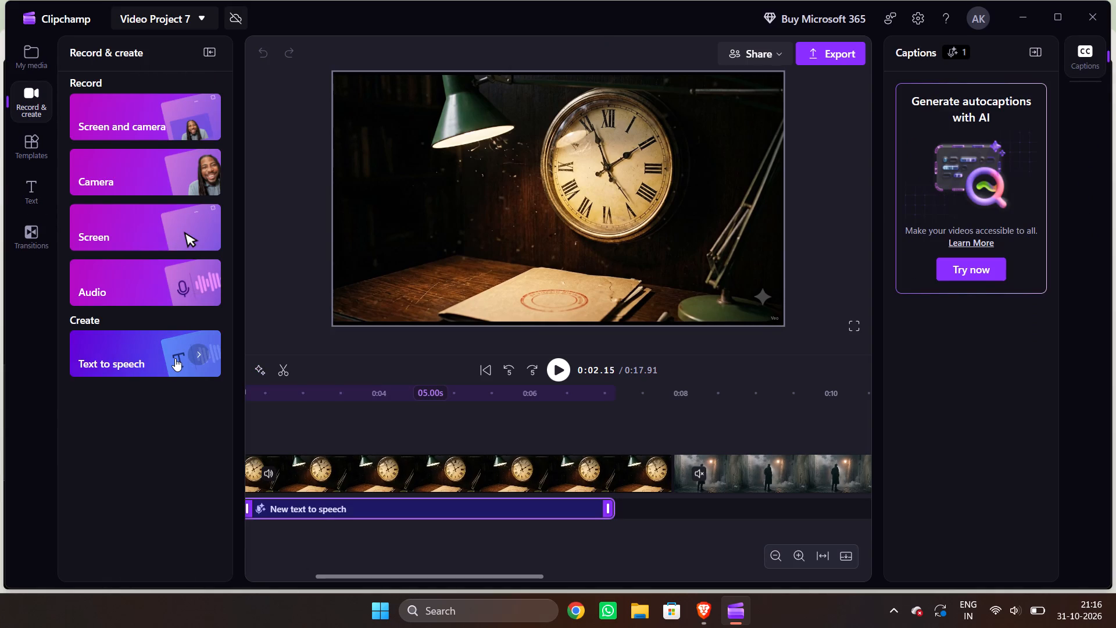
left_click(997, 331)
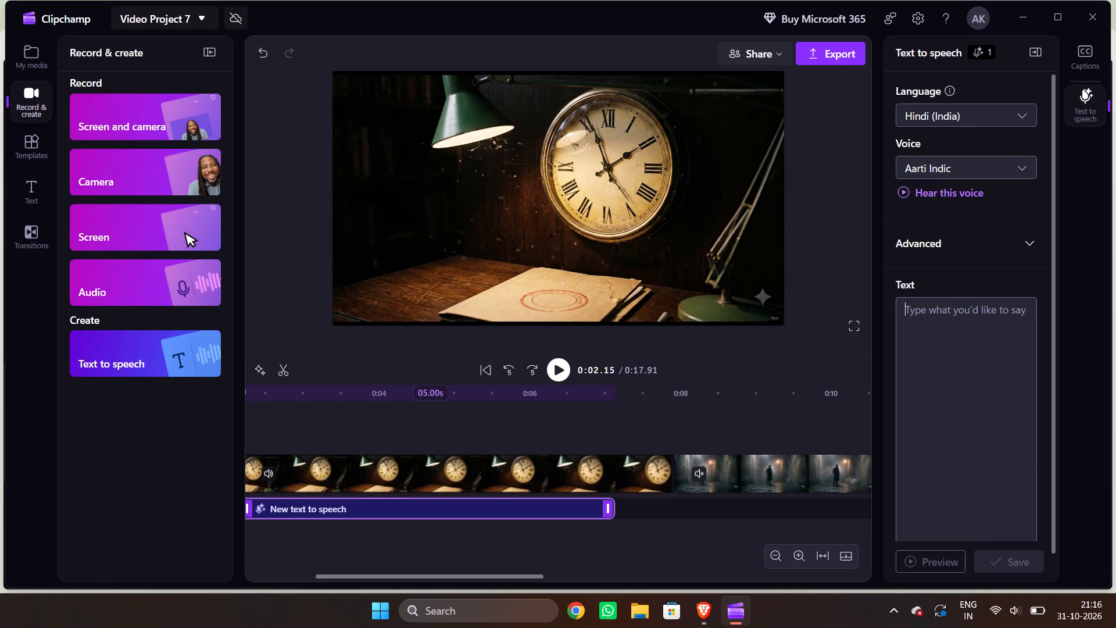
key("ctrl+v")
left_click(972, 172)
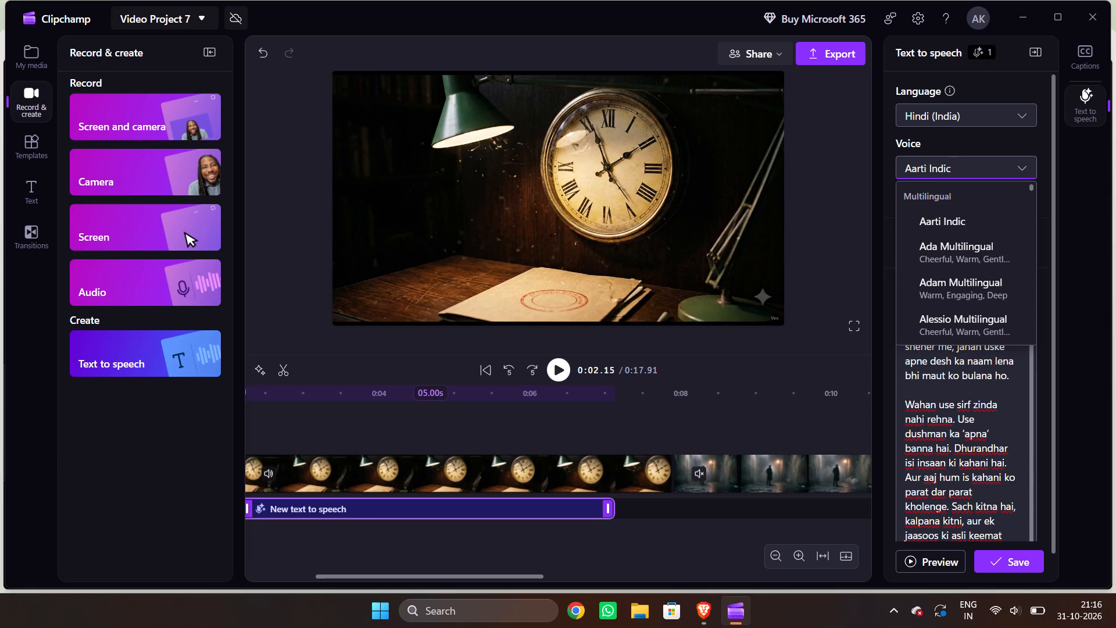
left_click(968, 290)
left_click(908, 187)
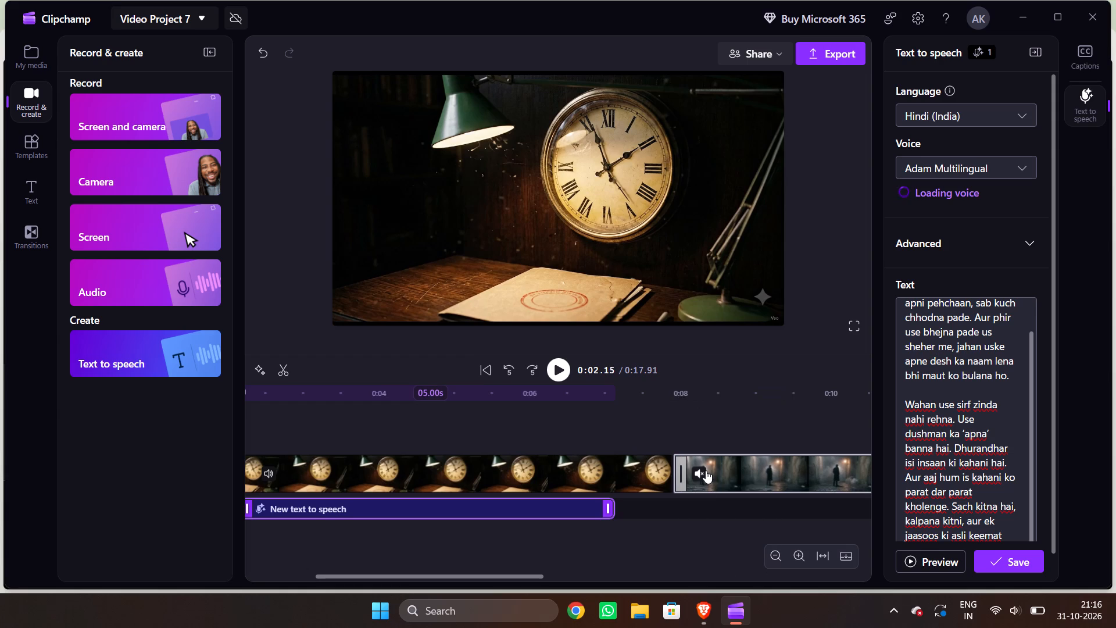
Mute the Scene 1 clock clip on the timeline.
left_click(264, 470)
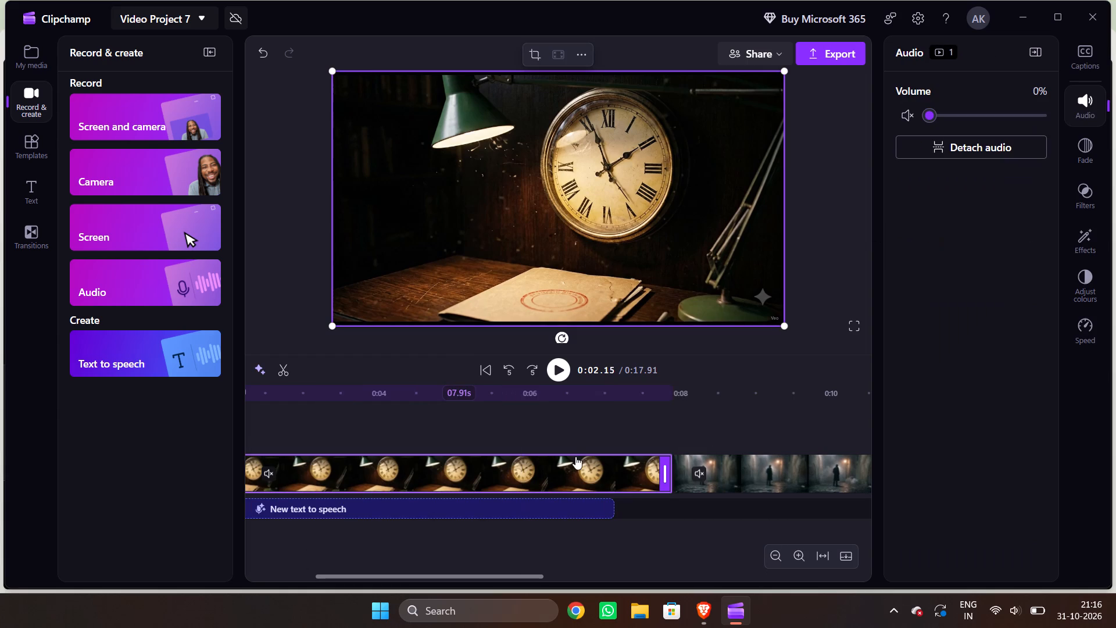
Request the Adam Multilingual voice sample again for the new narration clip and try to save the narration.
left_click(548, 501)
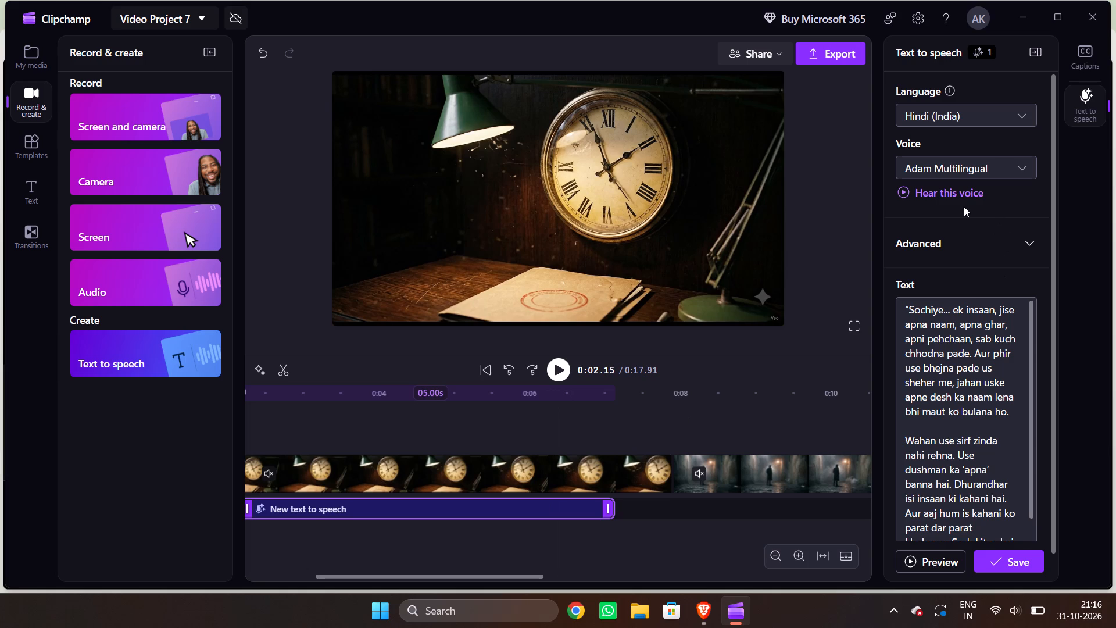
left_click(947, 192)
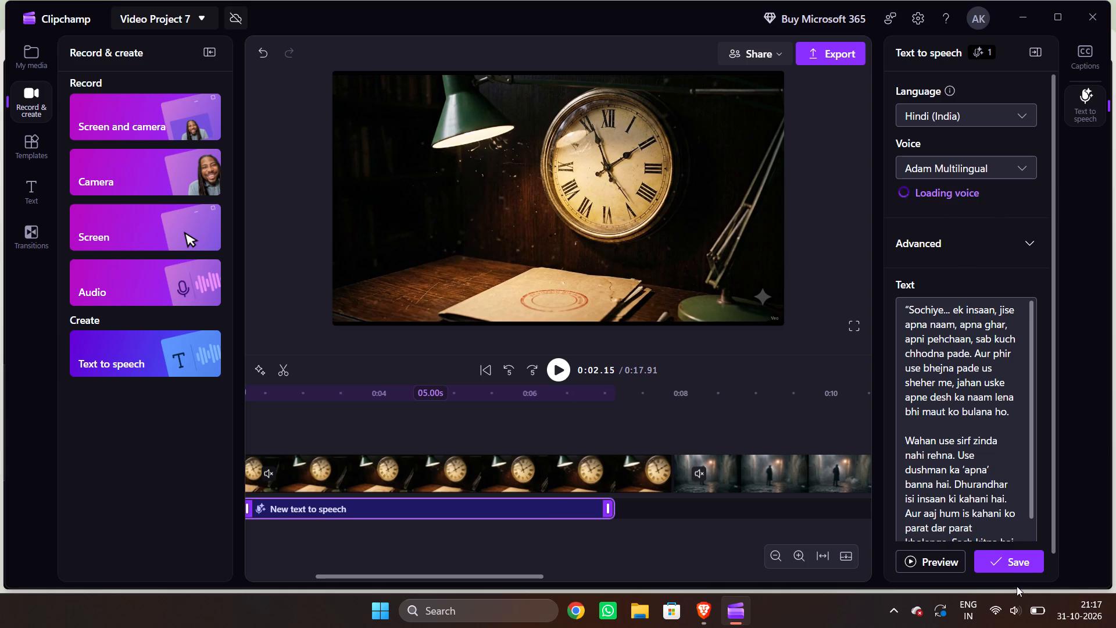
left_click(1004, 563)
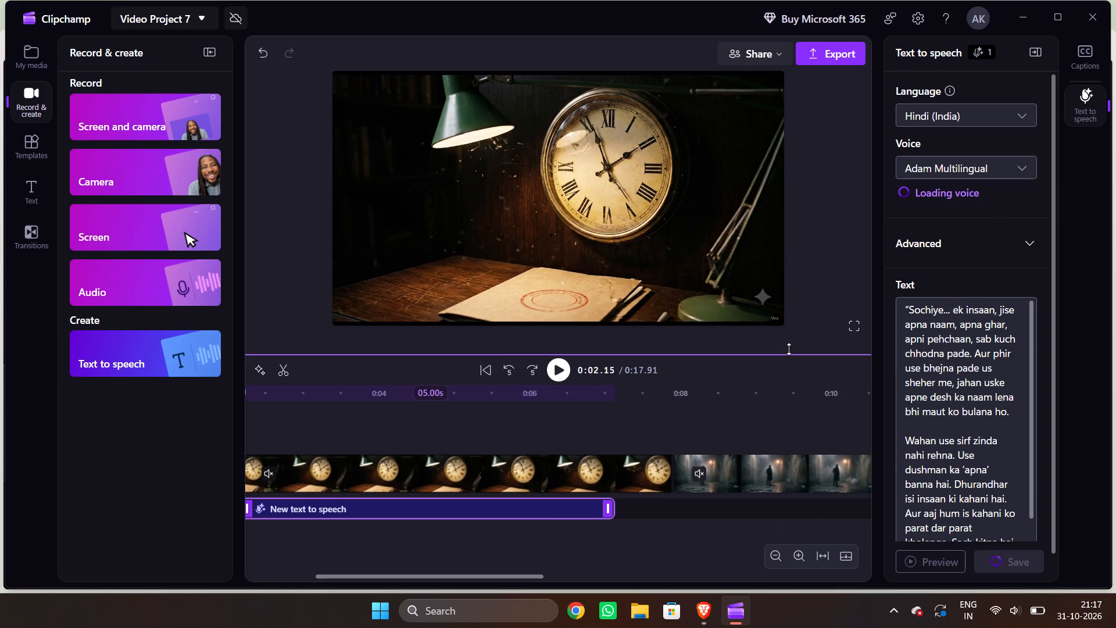
Enlarge the Scene 1 clock clip in the preview so its lower-corner watermark falls outside the frame.
left_click(730, 262)
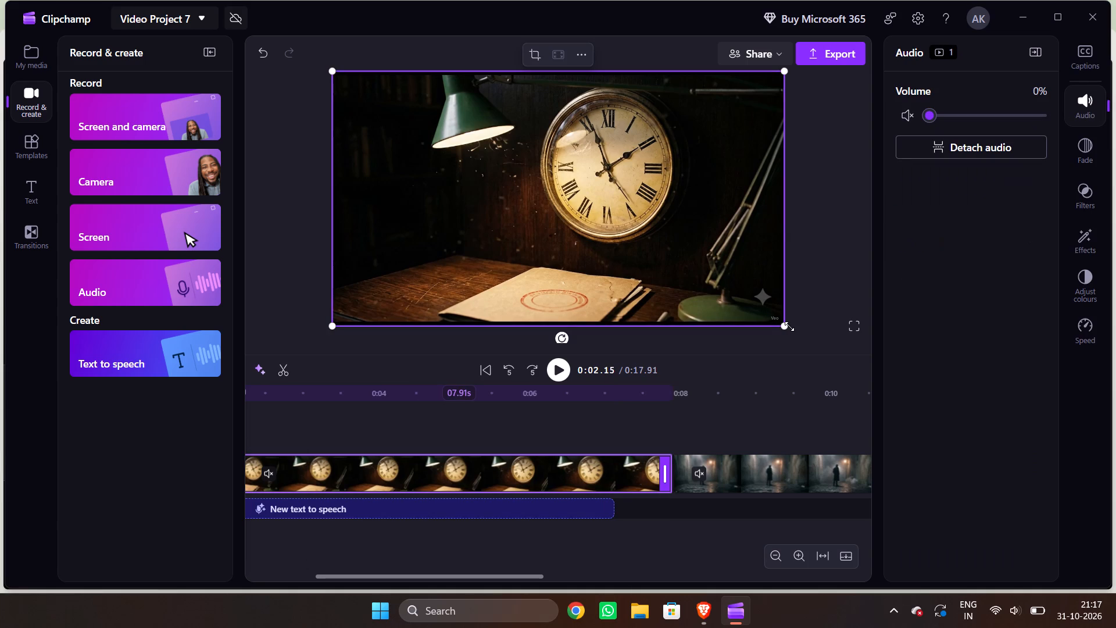
left_click_drag(788, 327, 809, 347)
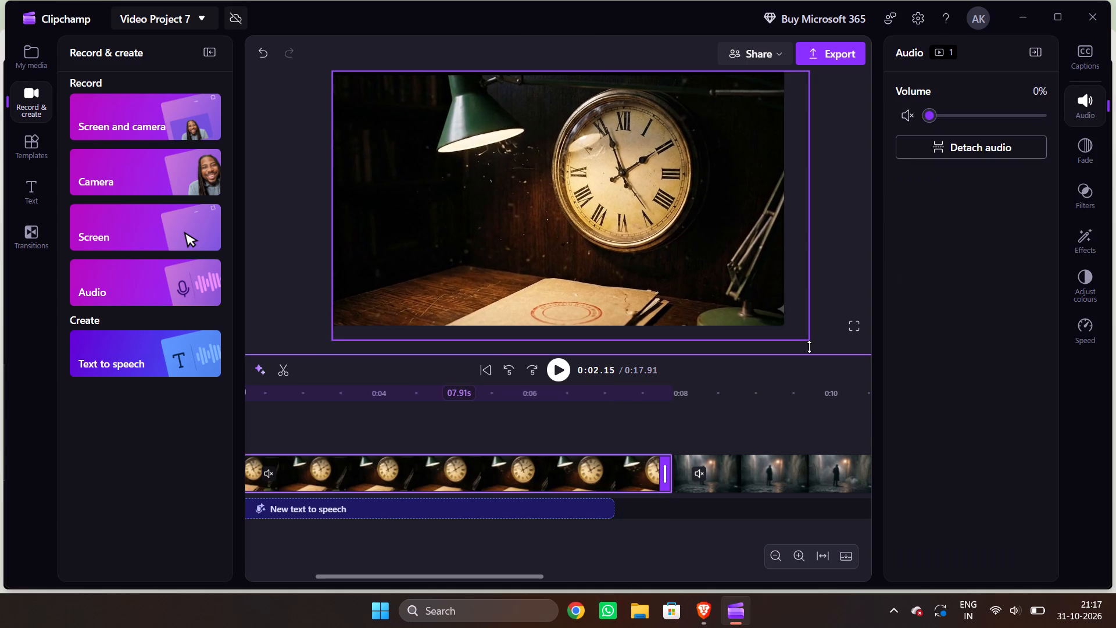
left_click_drag(809, 347, 814, 347)
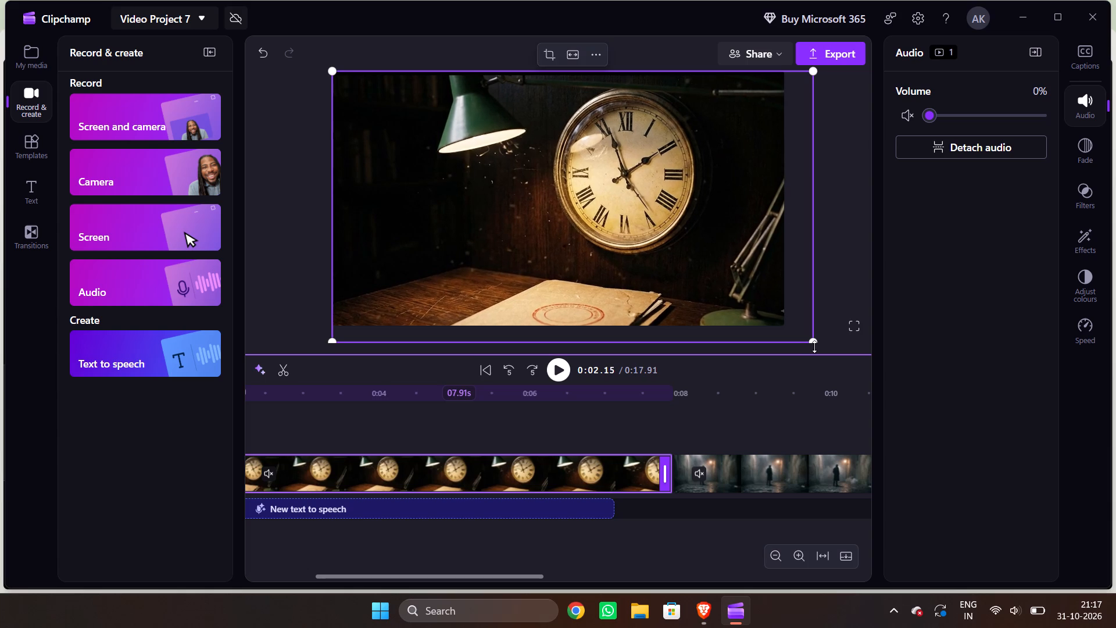
left_click(822, 252)
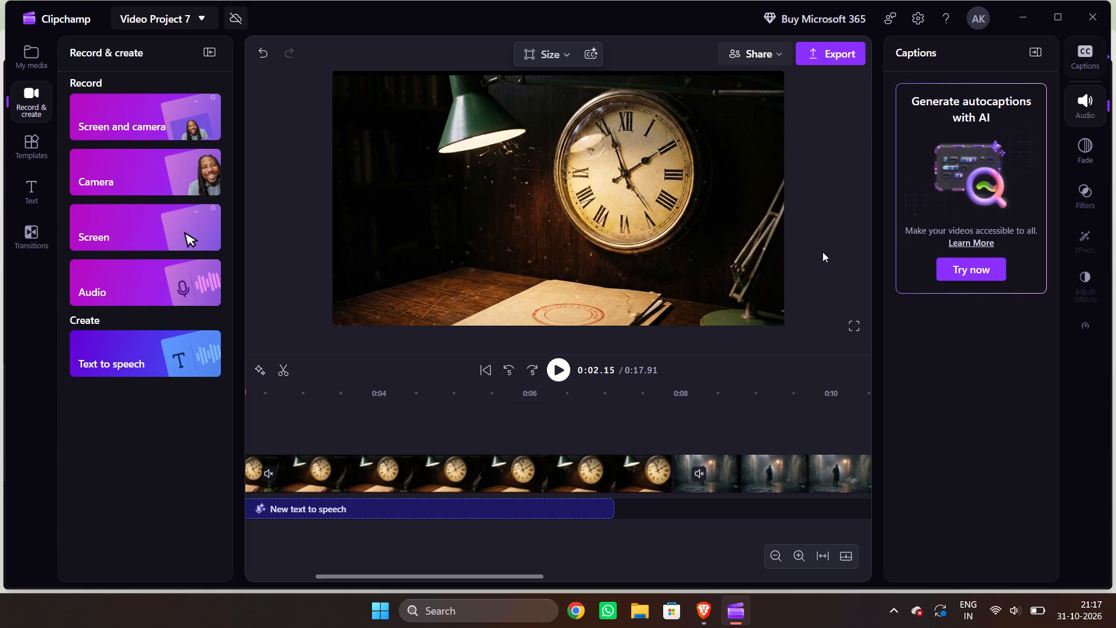
Enlarge the foggy alley clip in the preview so its lower-corner watermark falls outside the frame.
left_click(750, 469)
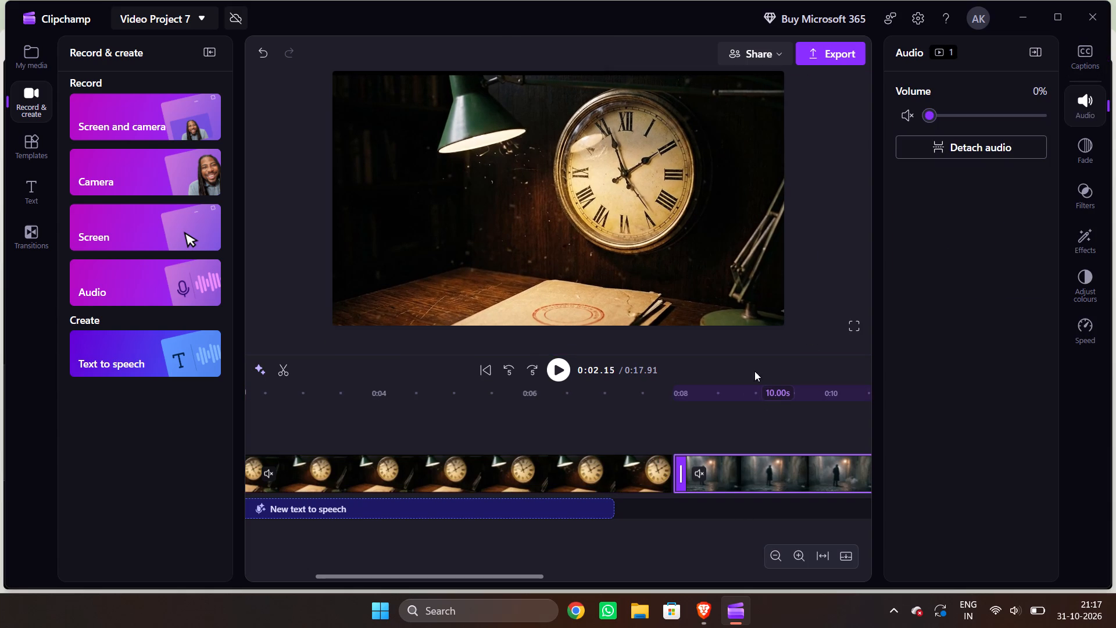
left_click(754, 473)
left_click(744, 427)
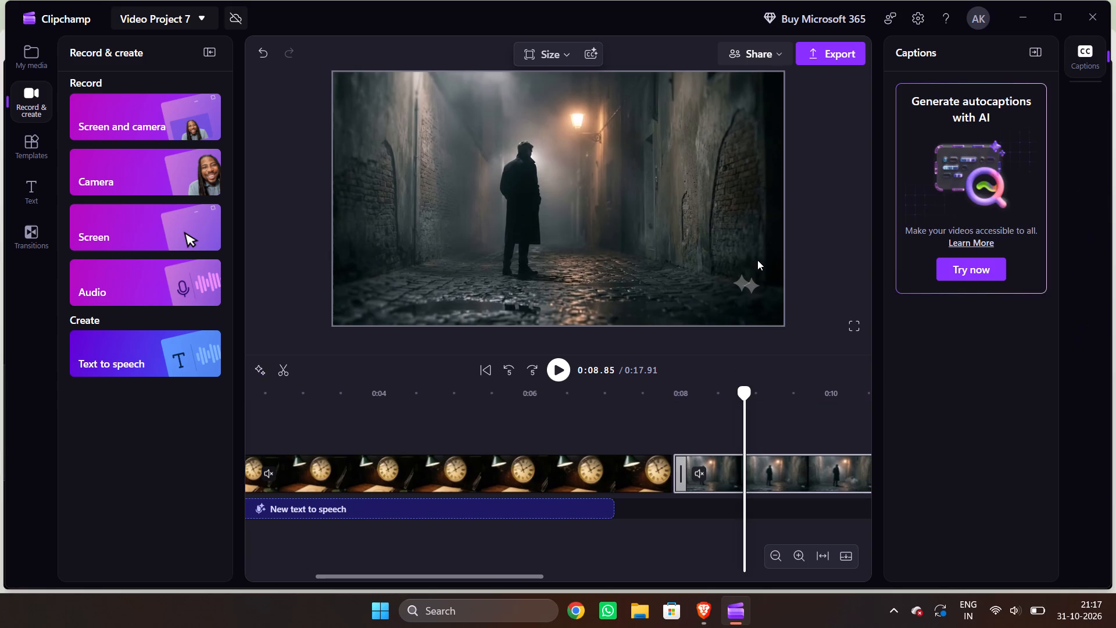
left_click(761, 288)
left_click_drag(786, 328, 817, 348)
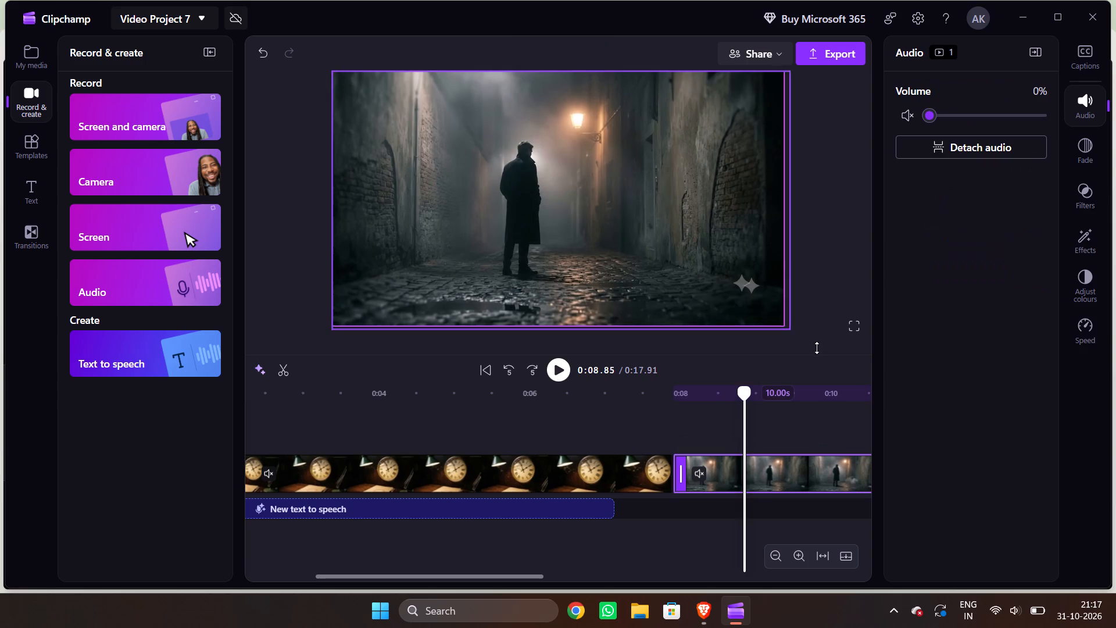
left_click_drag(817, 348, 839, 356)
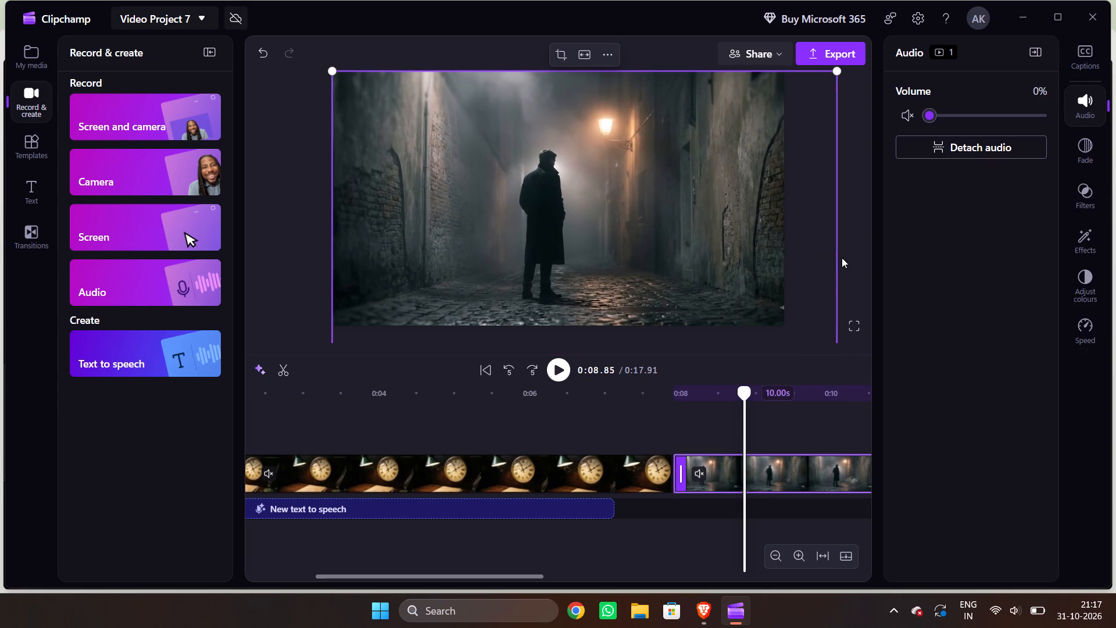
left_click(844, 256)
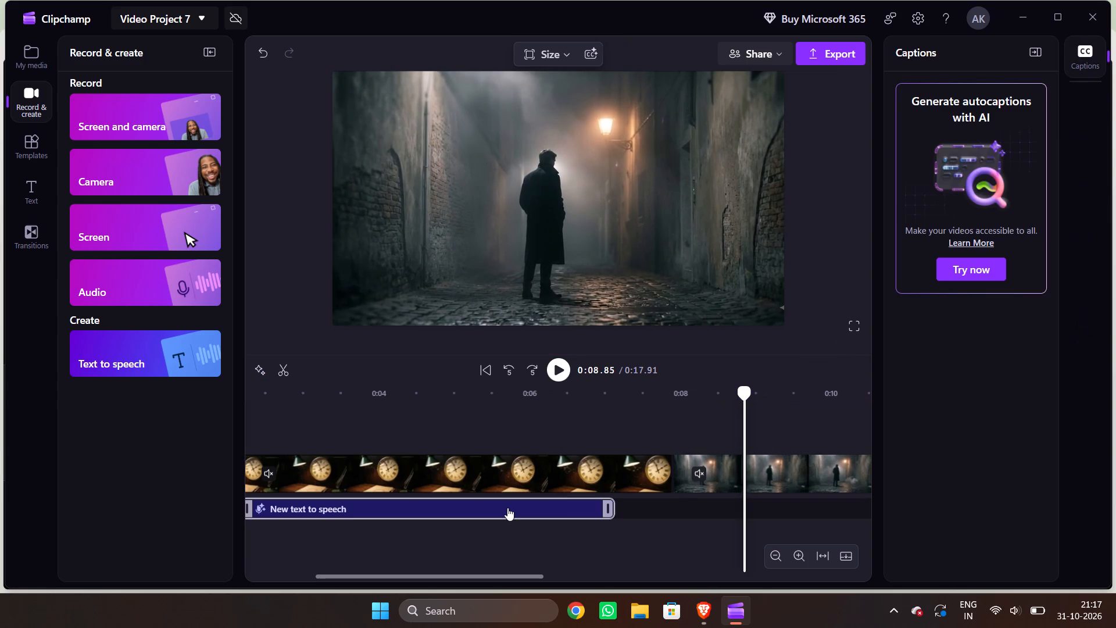
Save the new text-to-speech narration clip with the Adam Multilingual voice.
left_click(507, 508)
left_click(1006, 561)
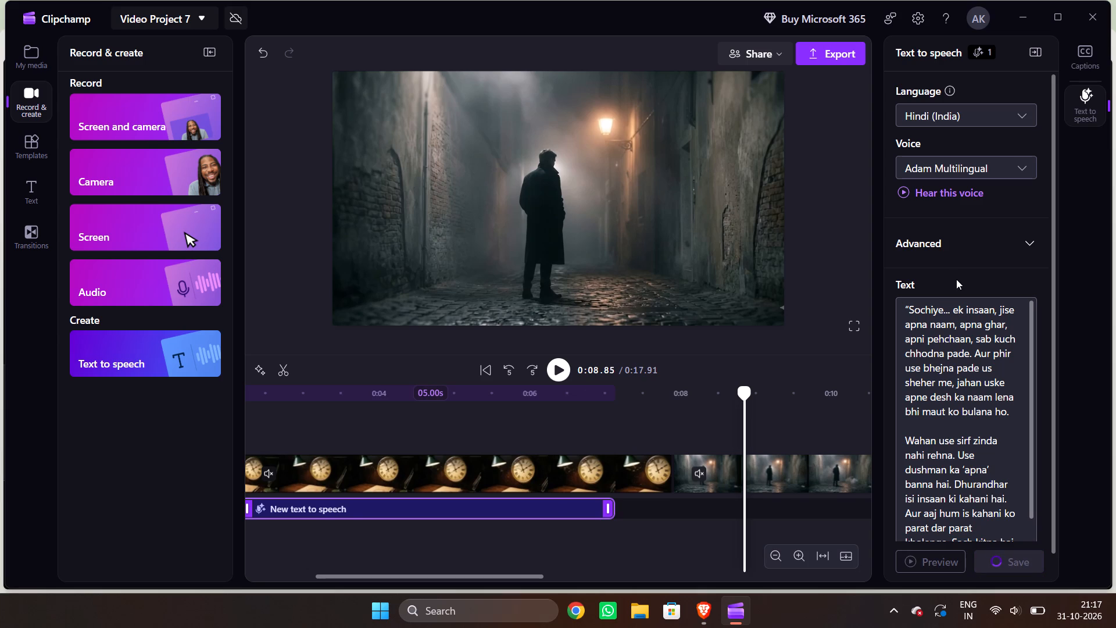
Examine the narration's advanced settings and its vocal pitch options.
left_click(1021, 246)
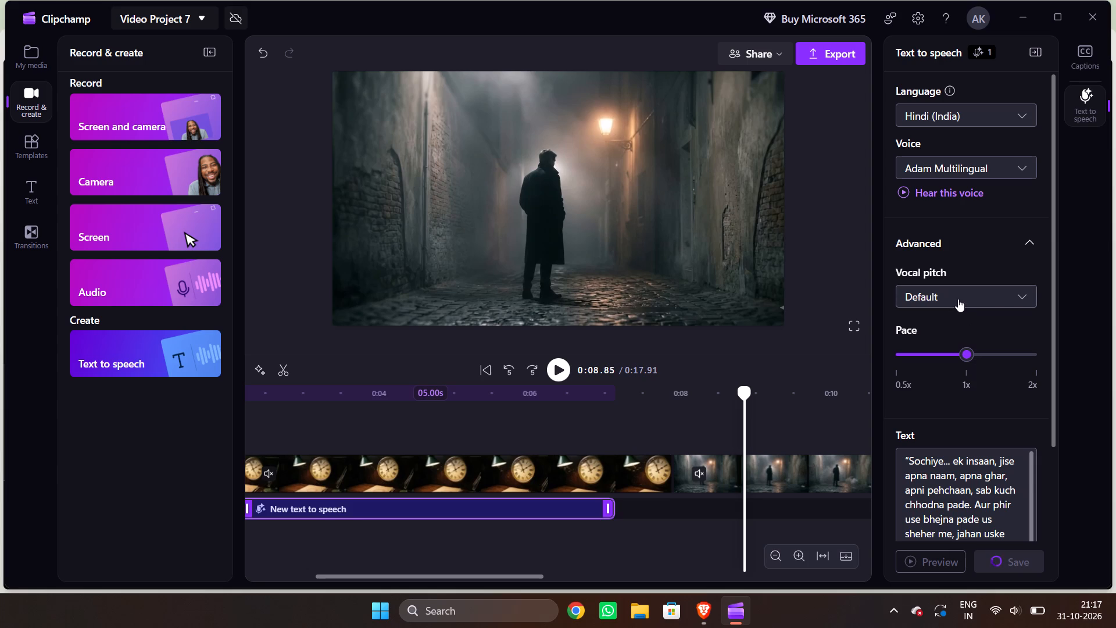
left_click(993, 291)
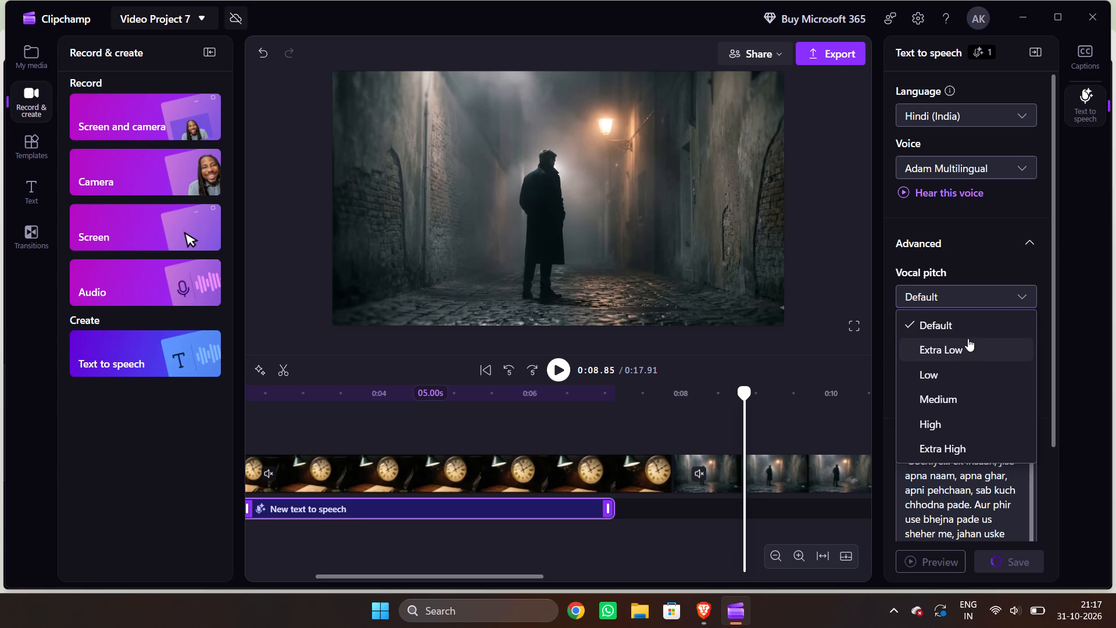
left_click(989, 219)
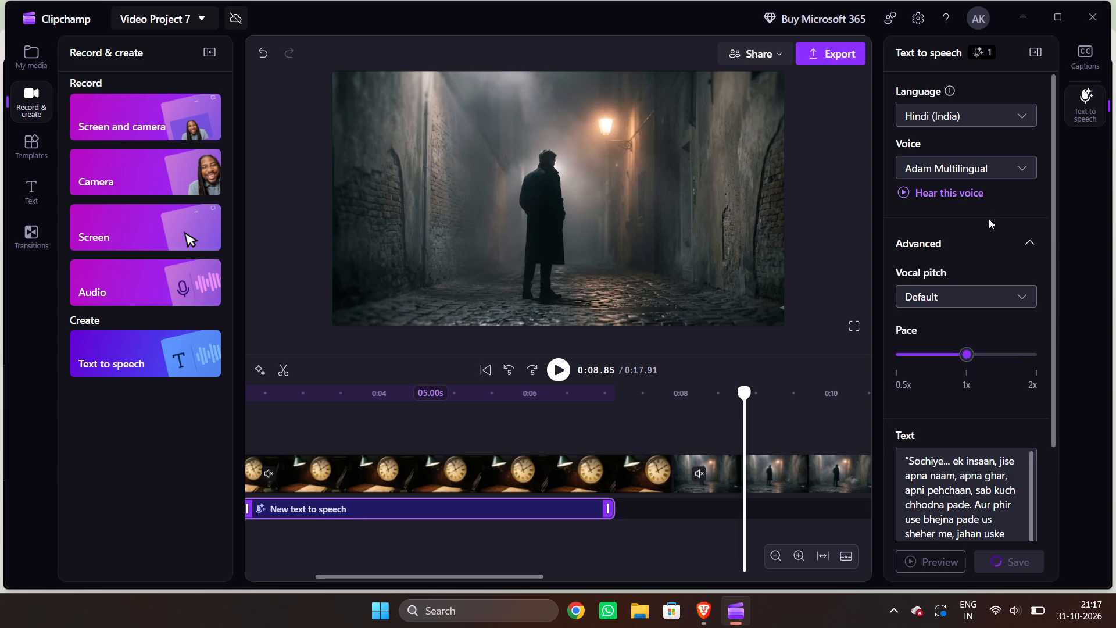
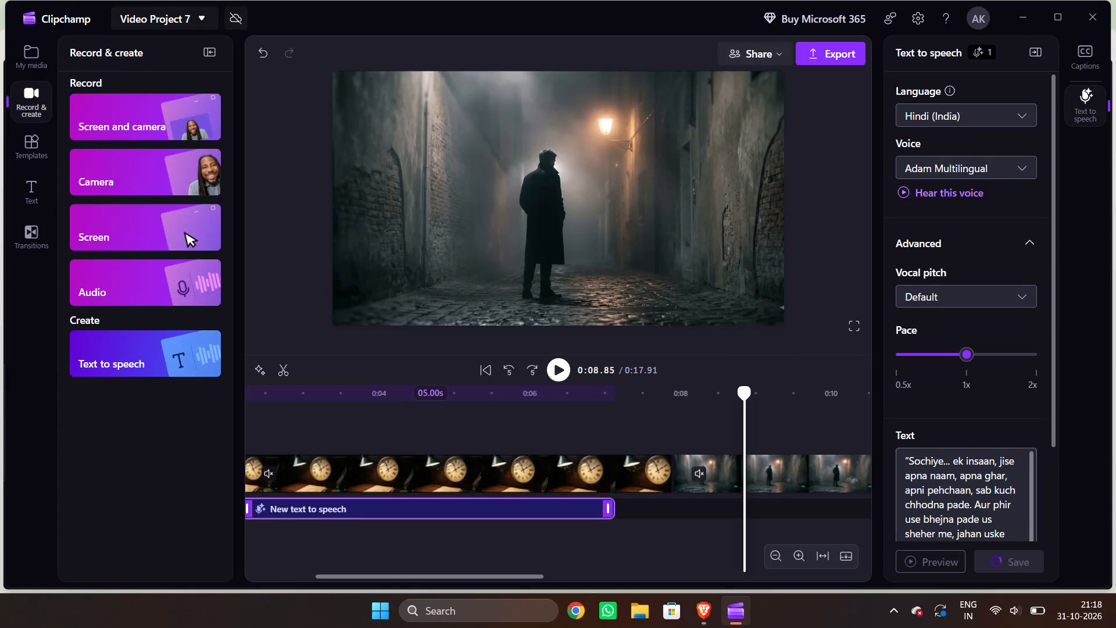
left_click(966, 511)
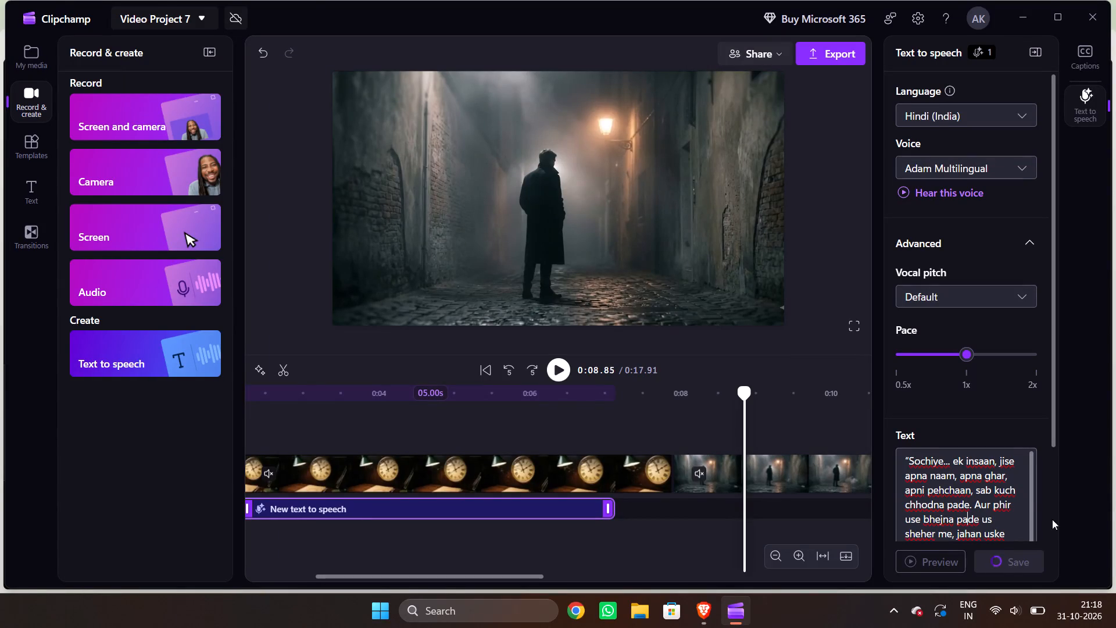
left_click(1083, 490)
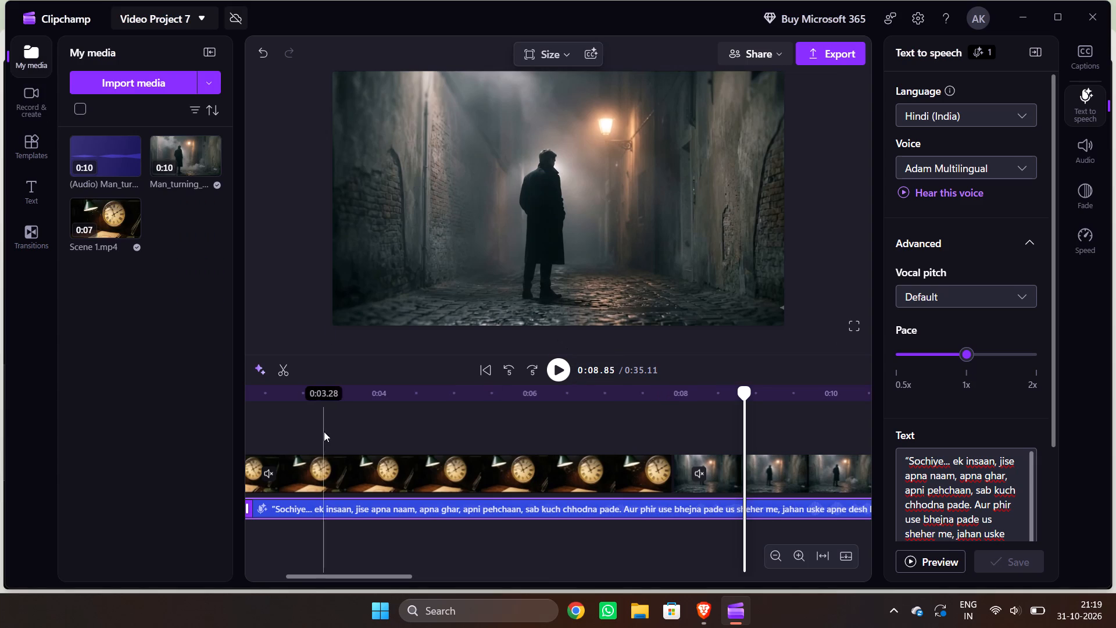
Move the narration clip to the very start of the timeline, beneath the Scene 1 clock clip.
left_click(259, 423)
scroll(259, 423, "right", 6)
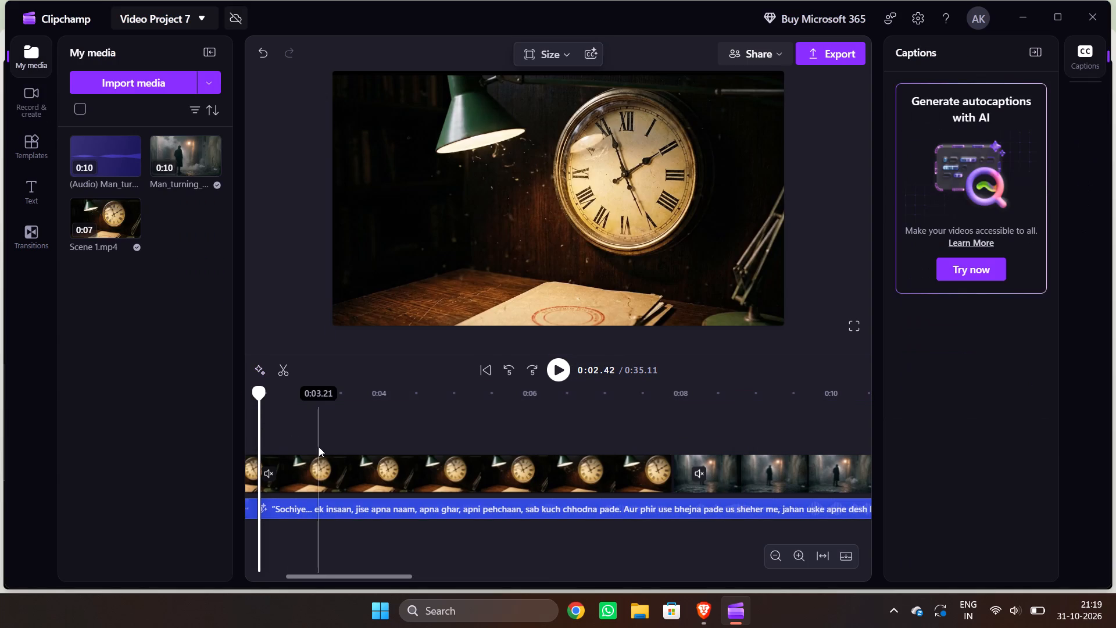
scroll(319, 447, "right", 7)
left_click(278, 414)
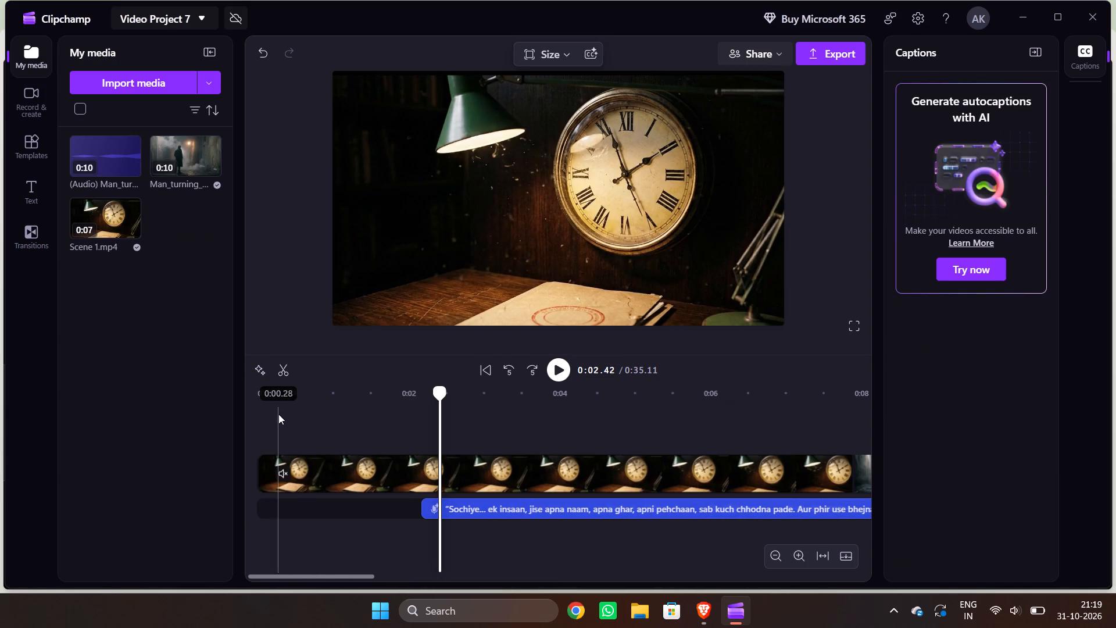
left_click(558, 366)
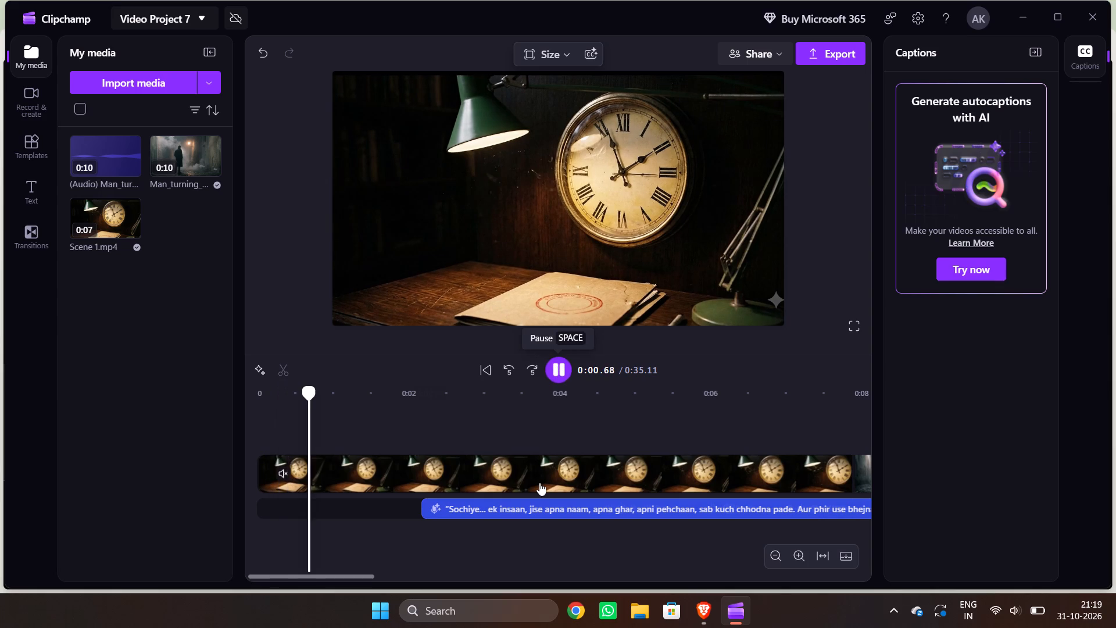
left_click_drag(536, 506, 351, 506)
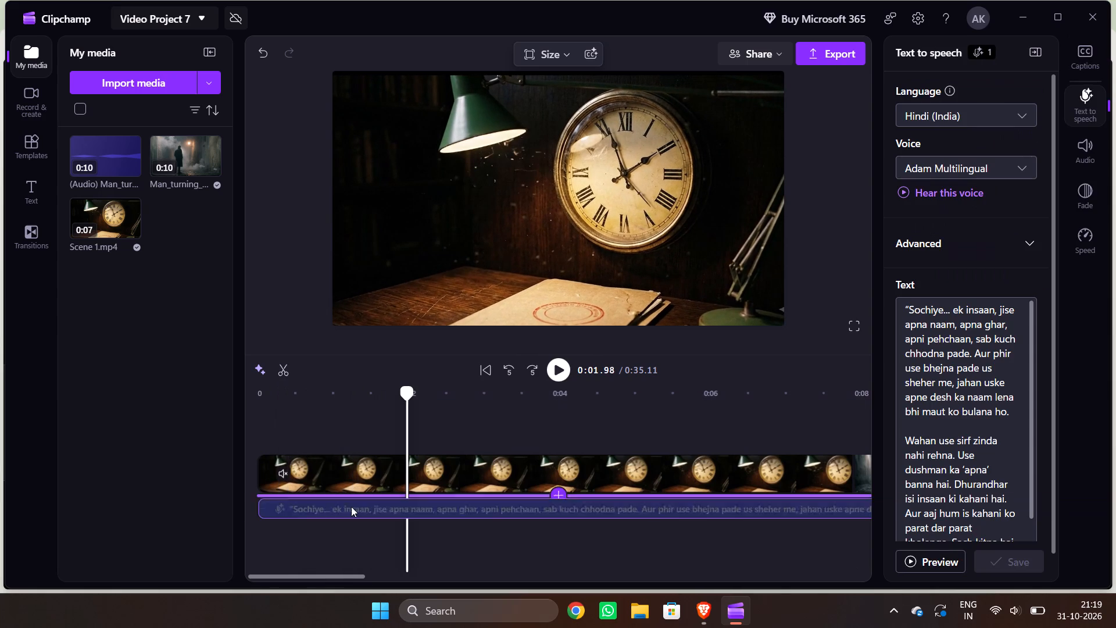
left_click_drag(351, 506, 352, 508)
Play the project from near its start to check the narration against the scene clips.
left_click(276, 416)
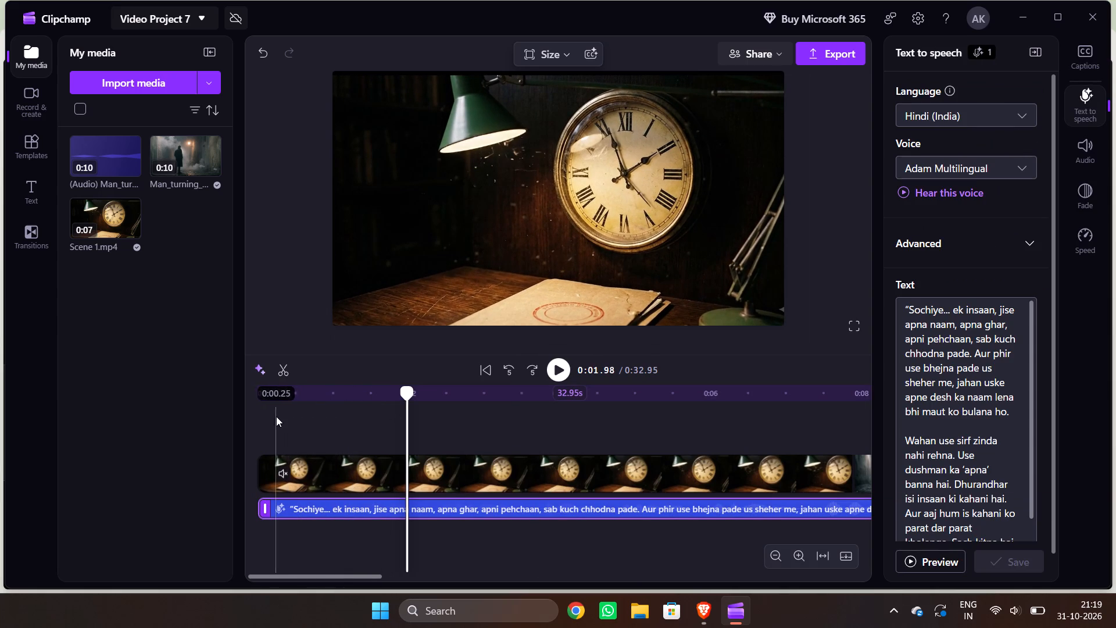
left_click(561, 374)
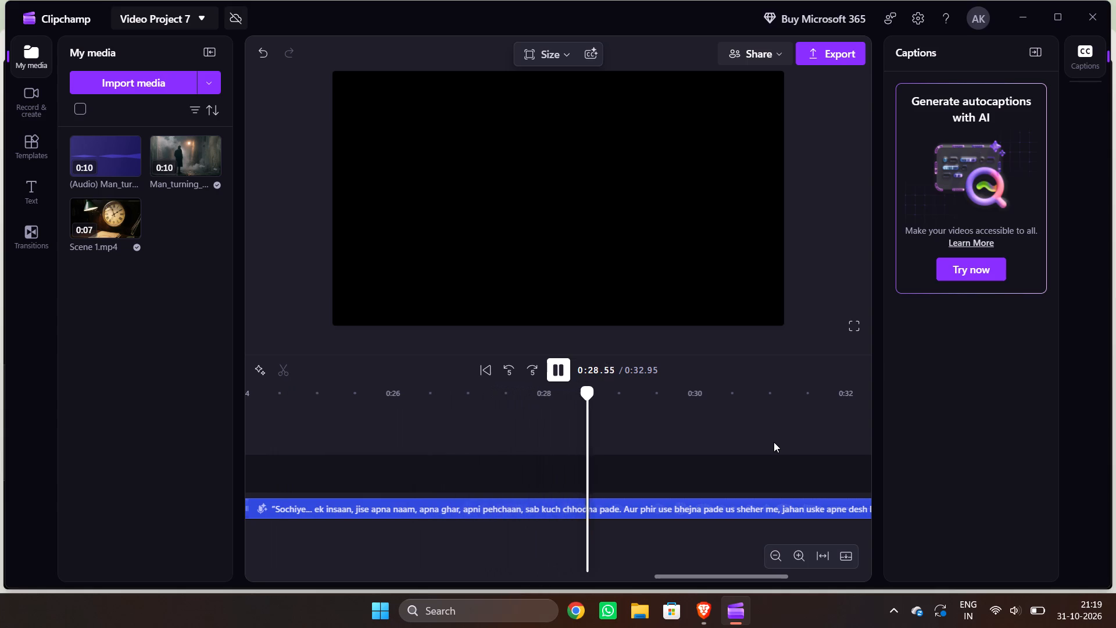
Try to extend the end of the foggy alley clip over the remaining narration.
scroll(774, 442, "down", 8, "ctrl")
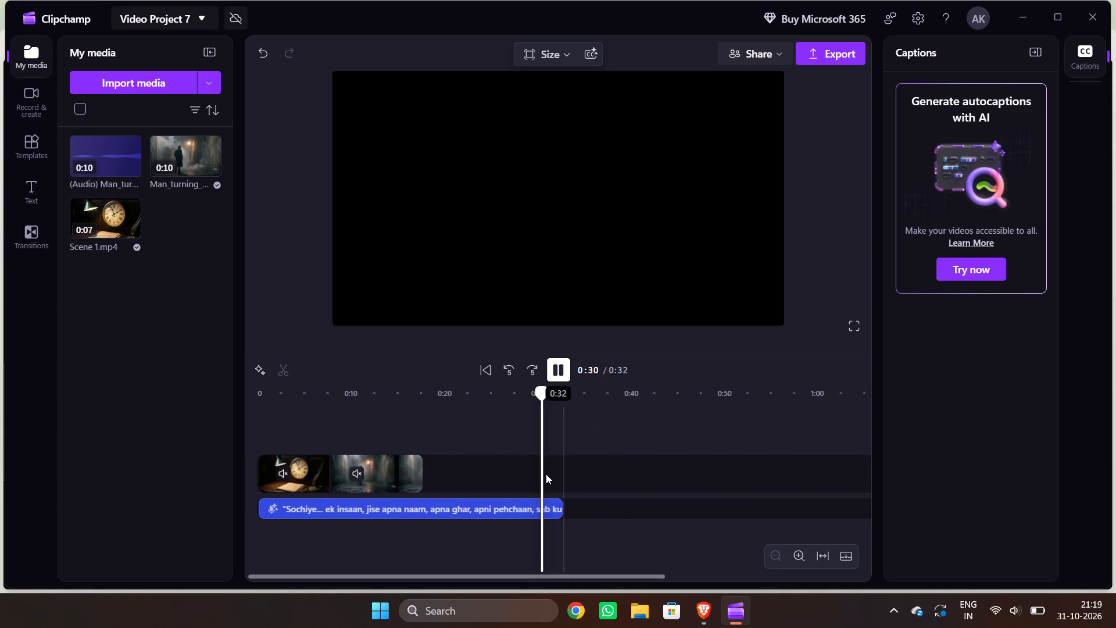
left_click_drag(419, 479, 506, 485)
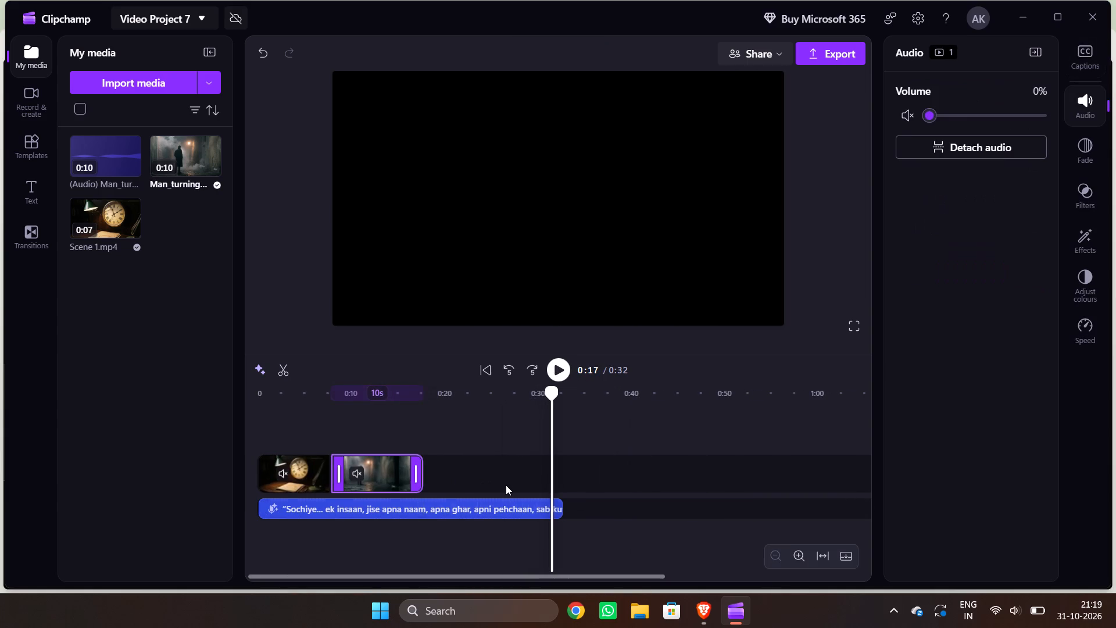
Replay the narrated project from the start and check the opening lines and several points along the timeline.
left_click(567, 370)
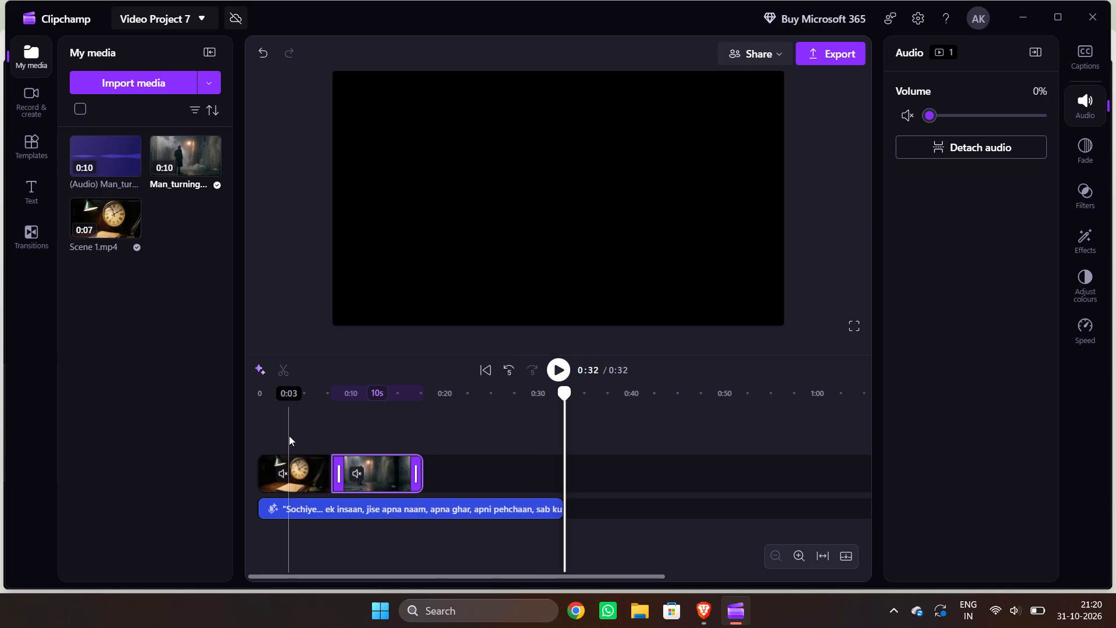
left_click(263, 429)
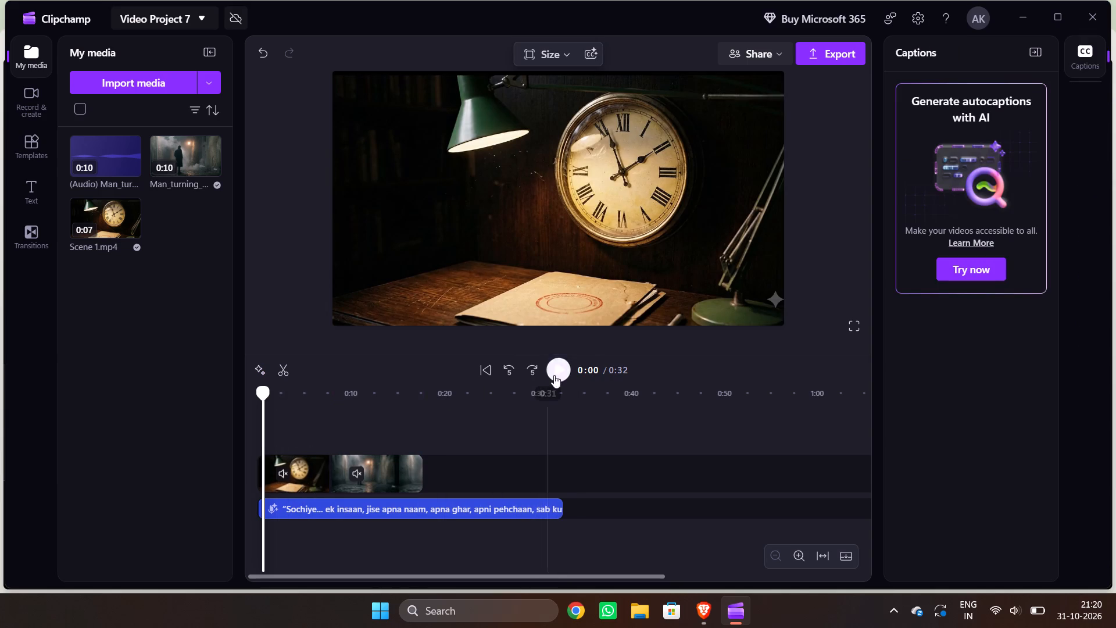
left_click(559, 365)
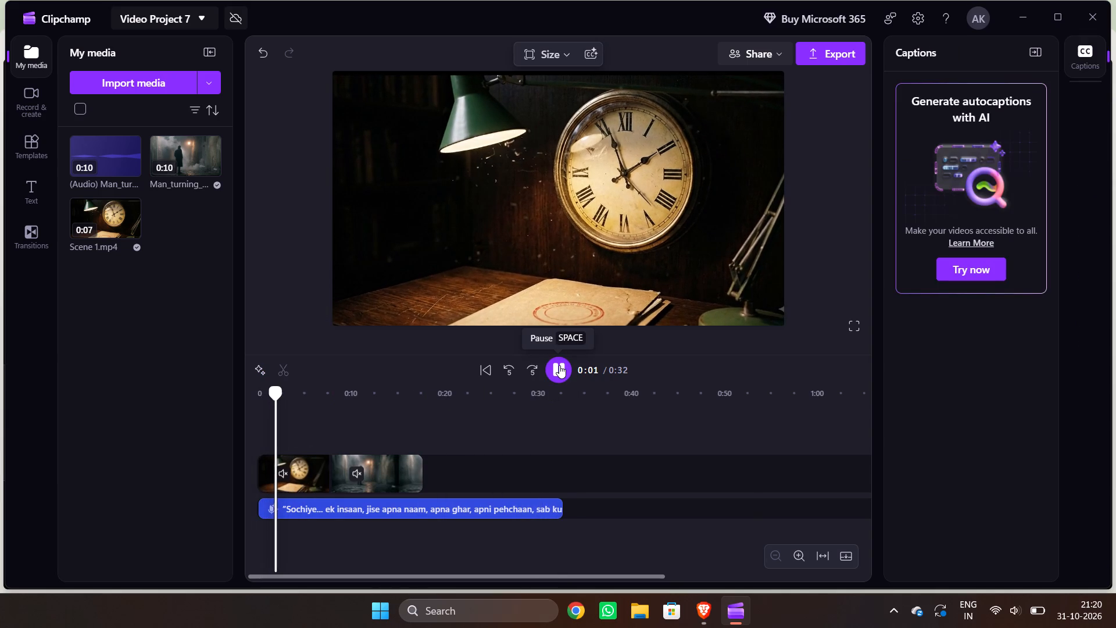
left_click(559, 365)
left_click(256, 422)
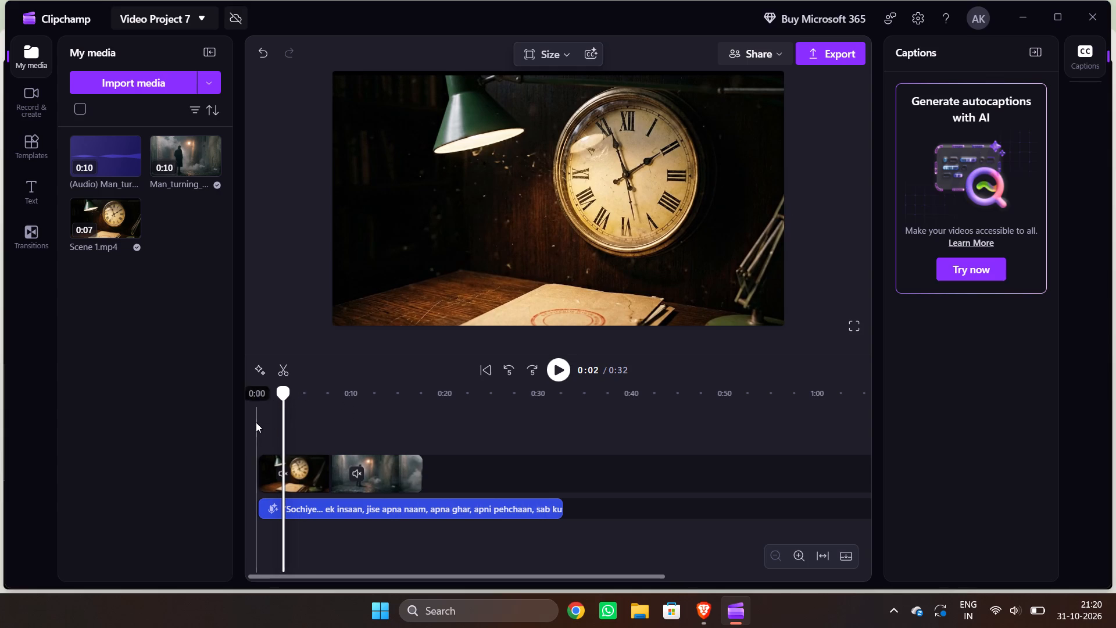
left_click(560, 368)
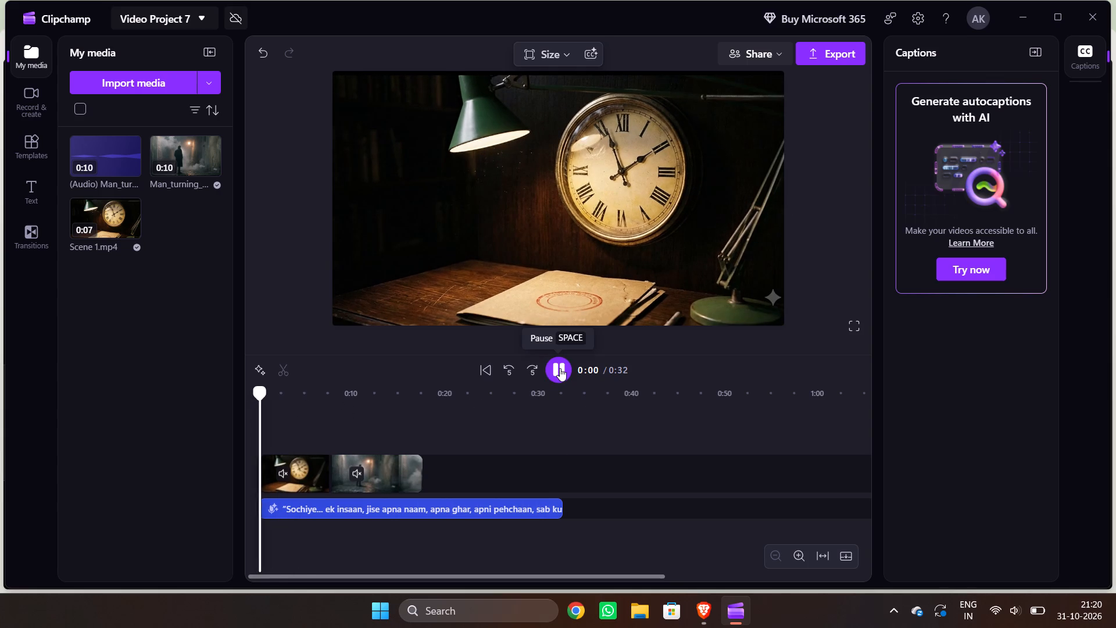
left_click_drag(405, 506, 398, 507)
left_click(484, 411)
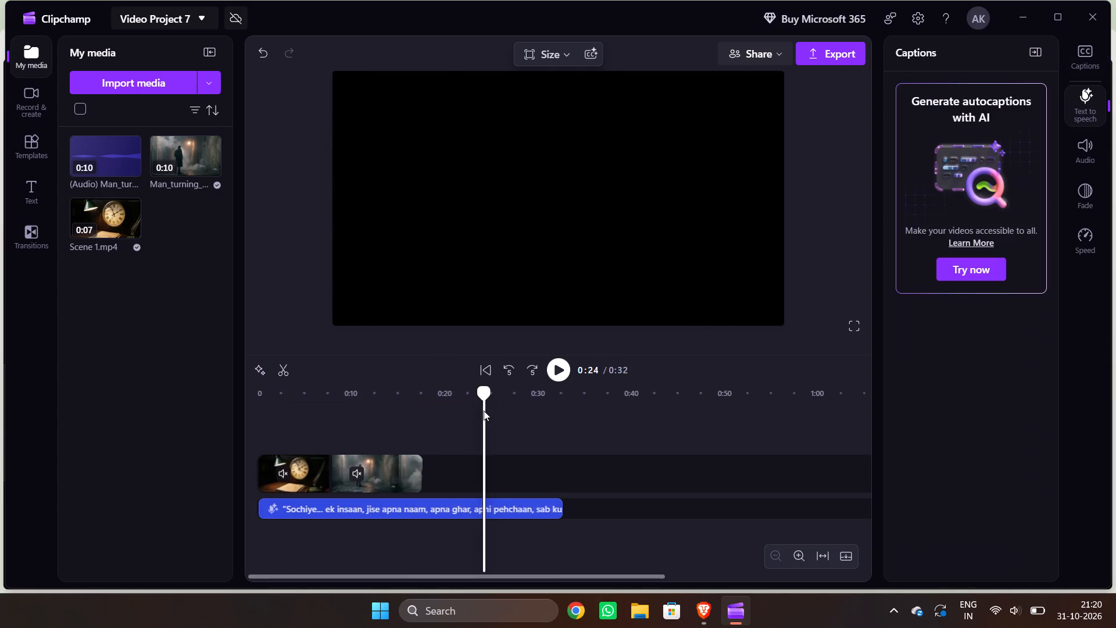
left_click(389, 414)
left_click(282, 418)
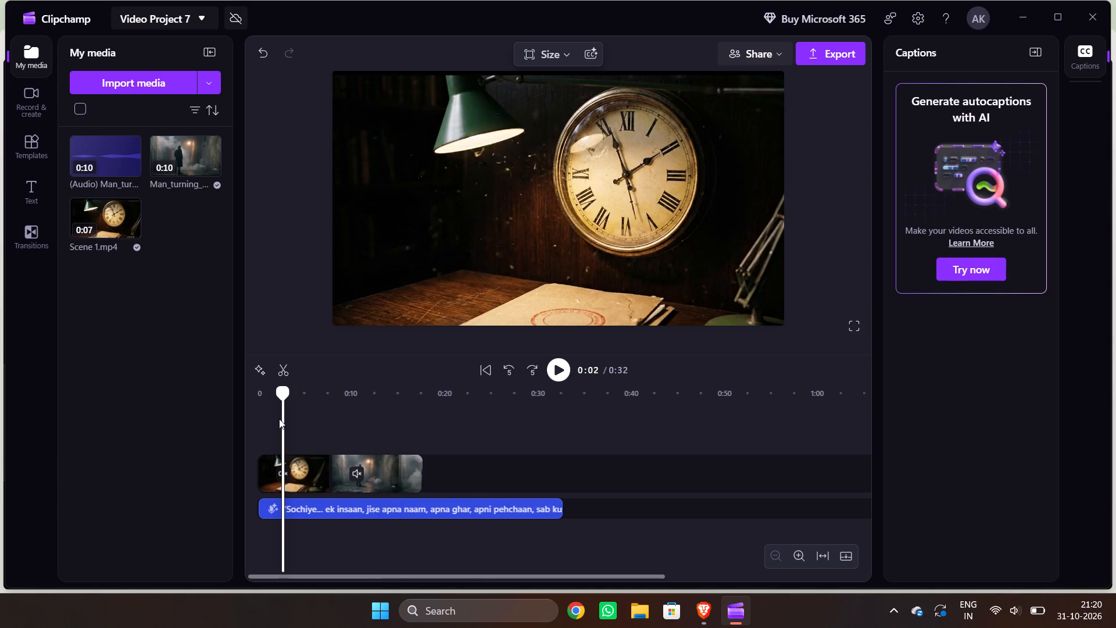
left_click(264, 419)
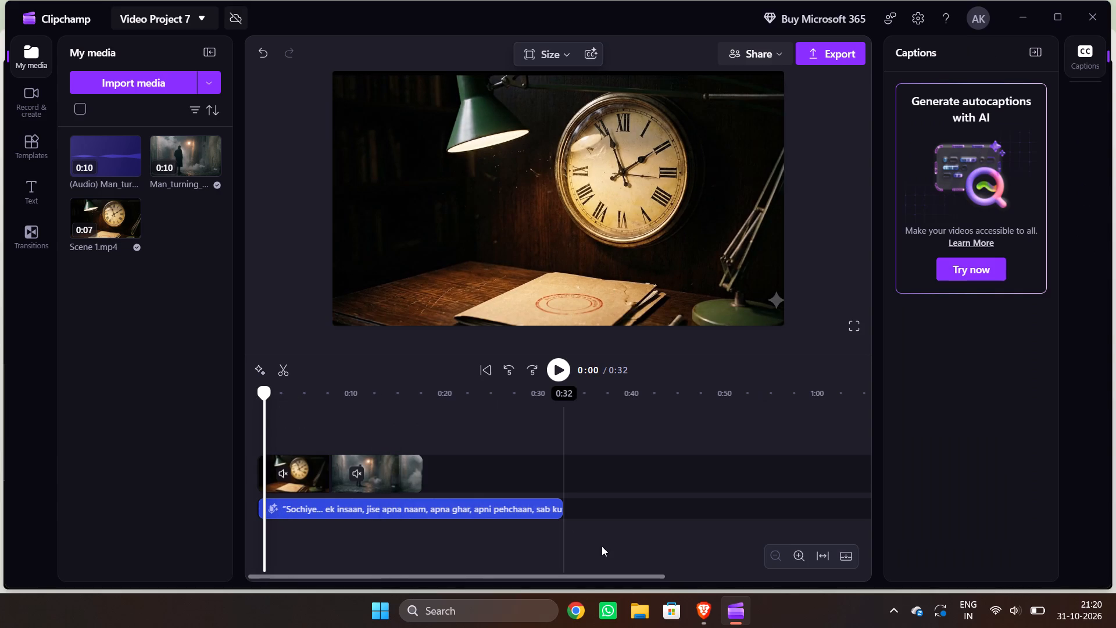
Revise the narration text, splitting "chhodna" into "chhod na" and respelling "pade" as "padee" in both of the first two sentences.
left_click(505, 513)
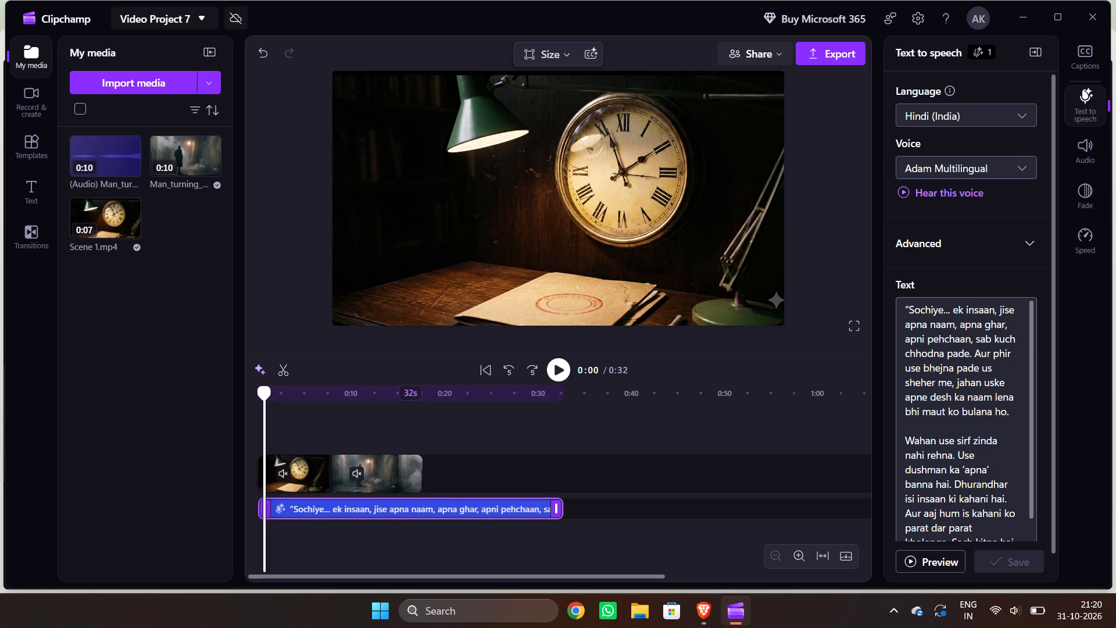
left_click(934, 356)
key("space")
left_click(975, 356)
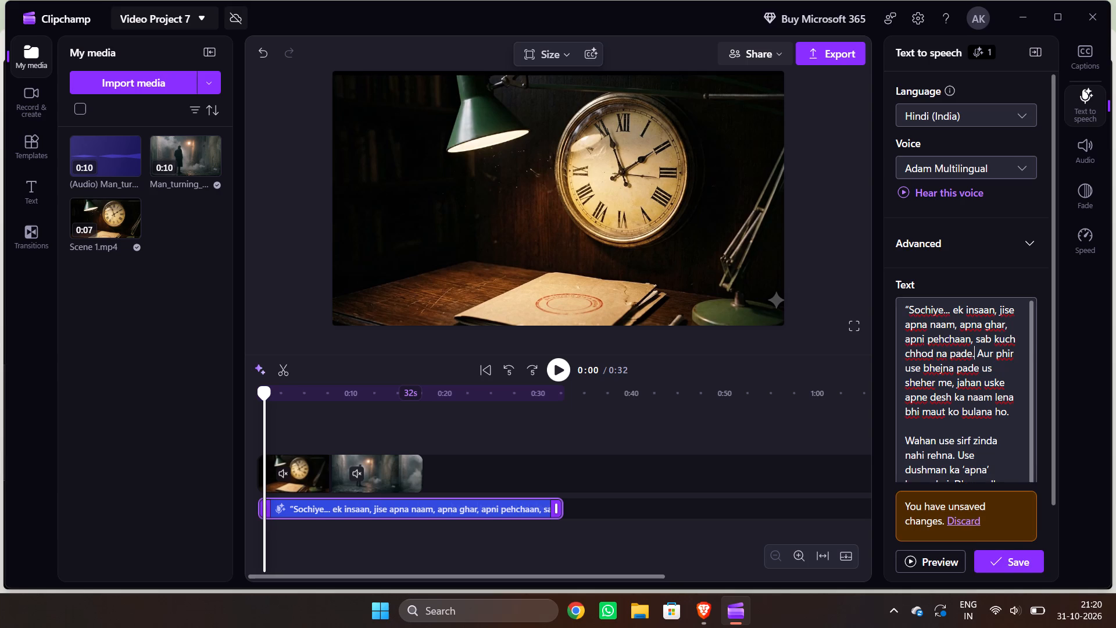
left_click(969, 348)
key("e")
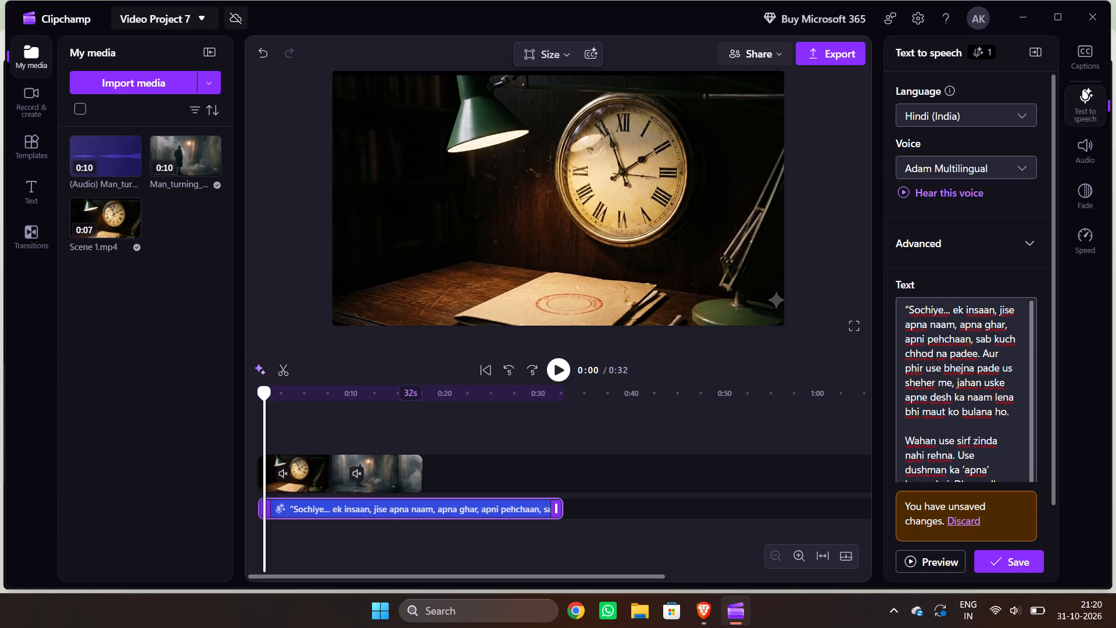
left_click(997, 349)
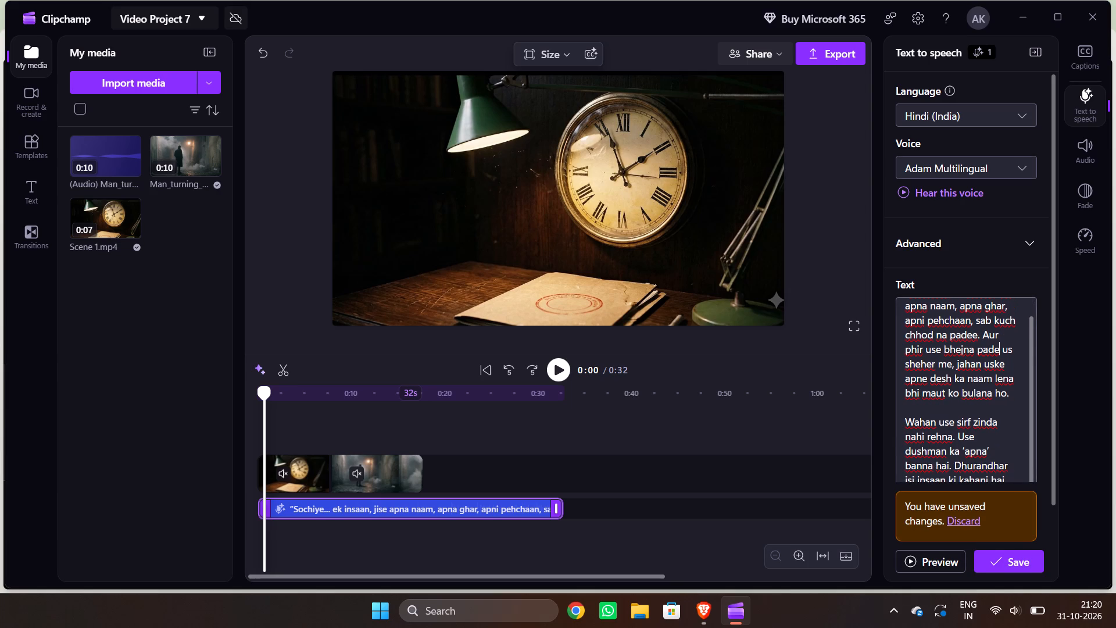
key("e")
scroll(997, 350, "down", 1)
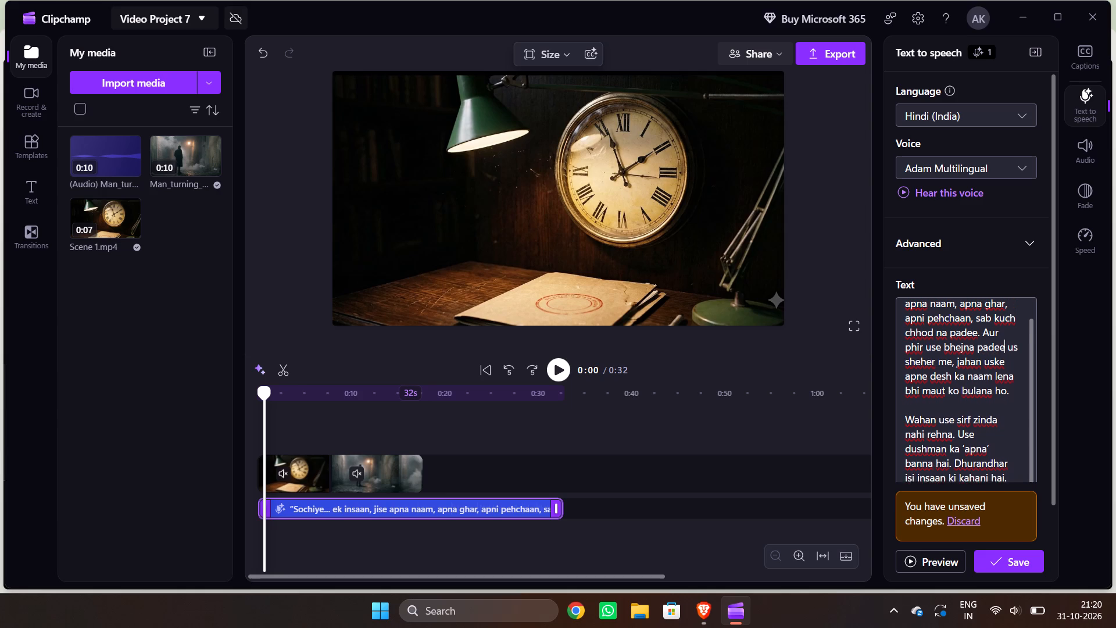
scroll(997, 350, "down", 1)
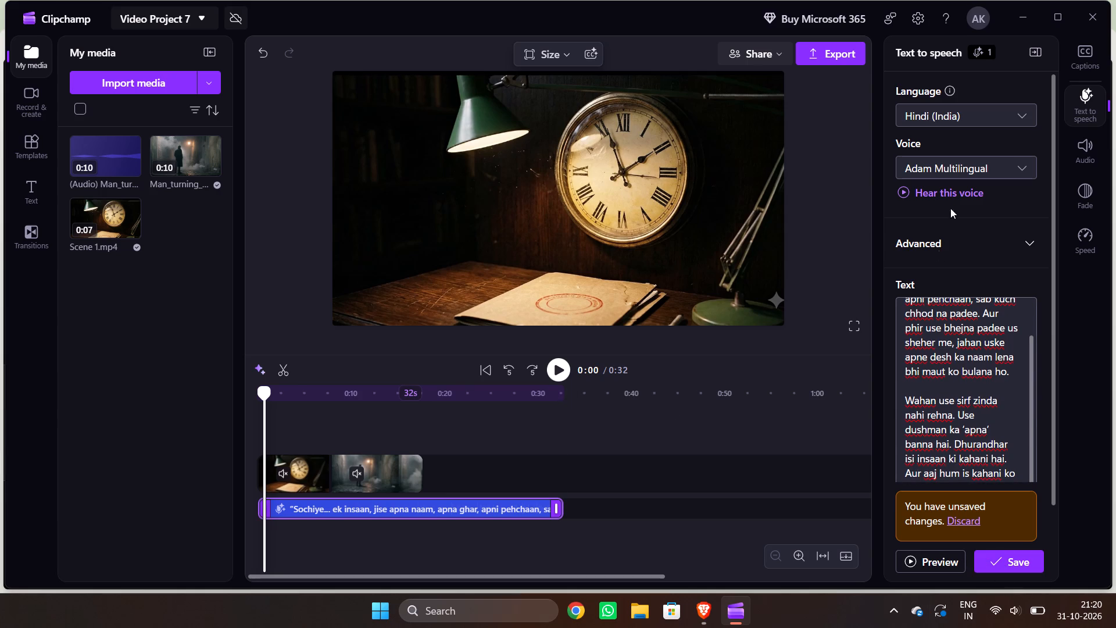
Change the narration voice to Arjun Indic and listen to its sample.
left_click(957, 177)
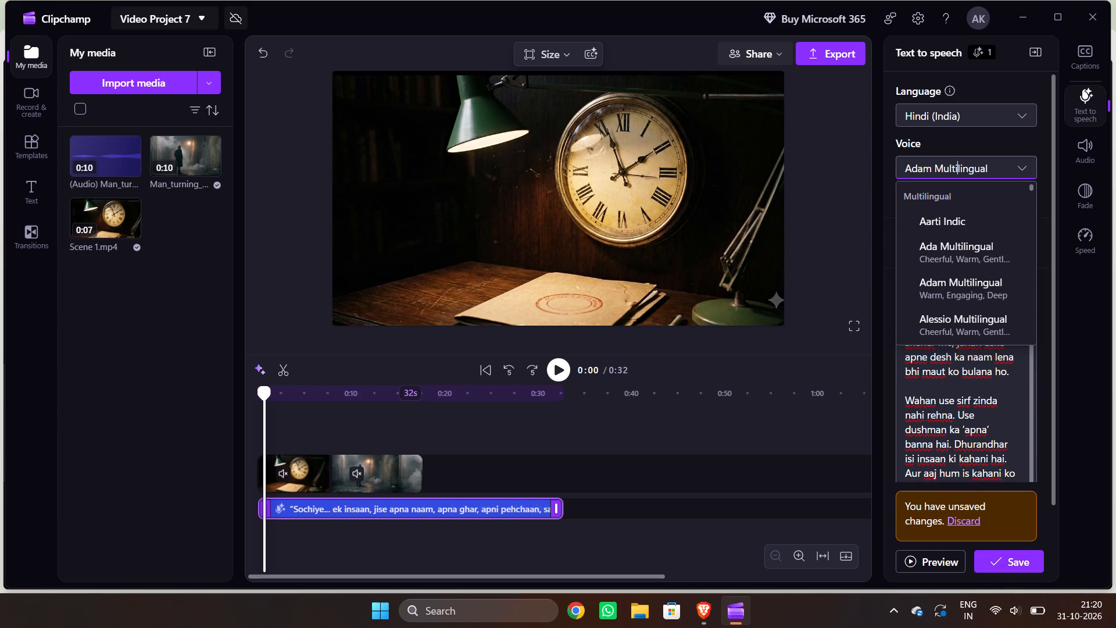
left_click(1021, 169)
left_click(1021, 169)
scroll(958, 274, "down", 2)
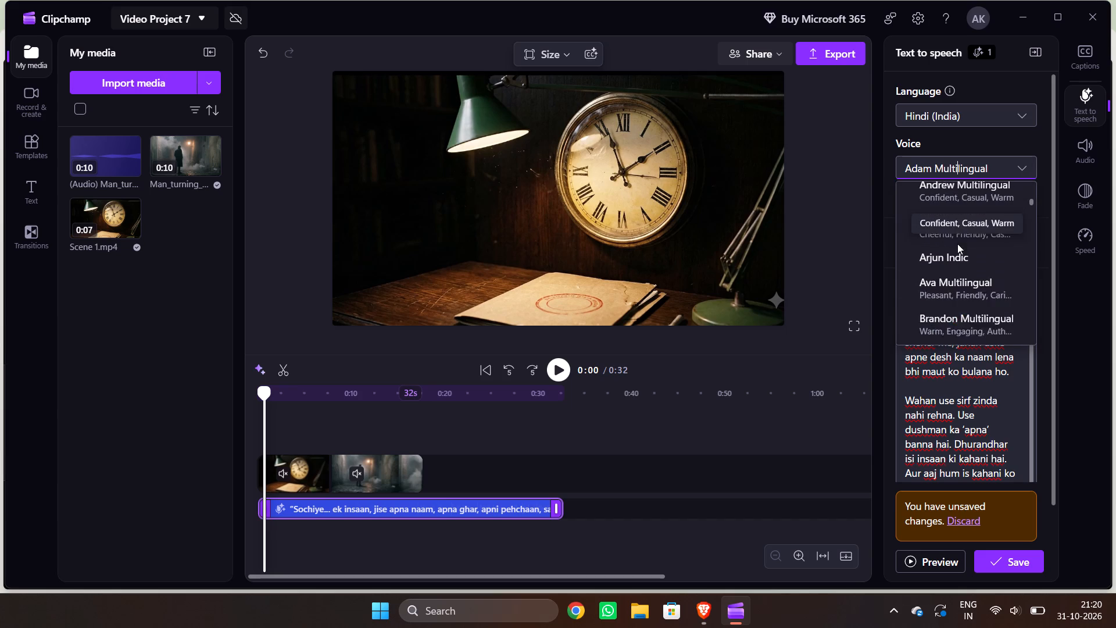
left_click(955, 247)
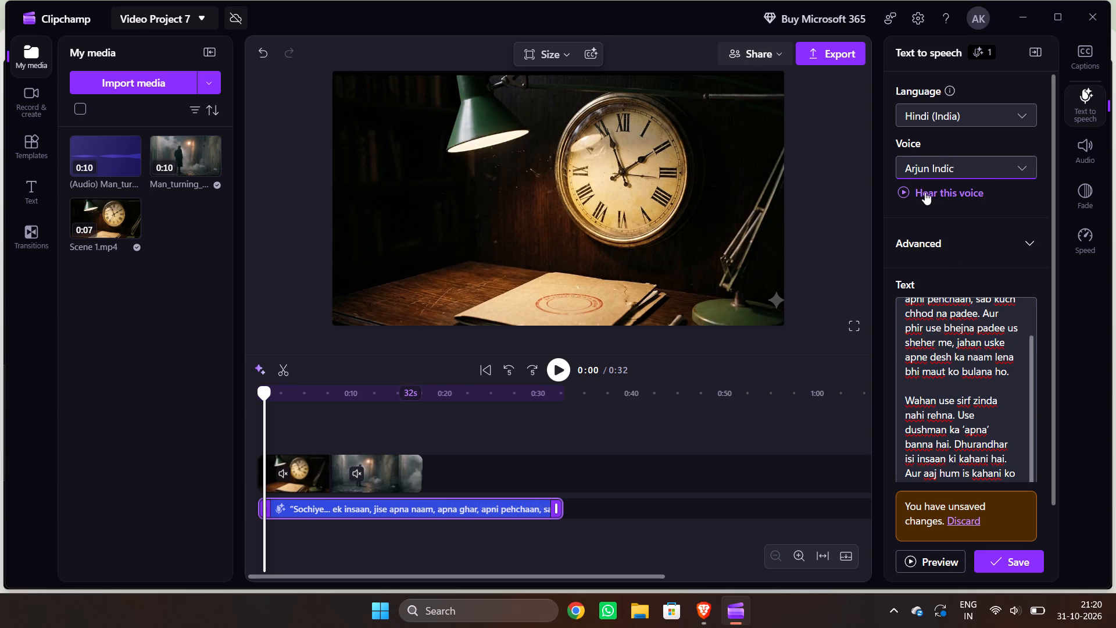
left_click(915, 190)
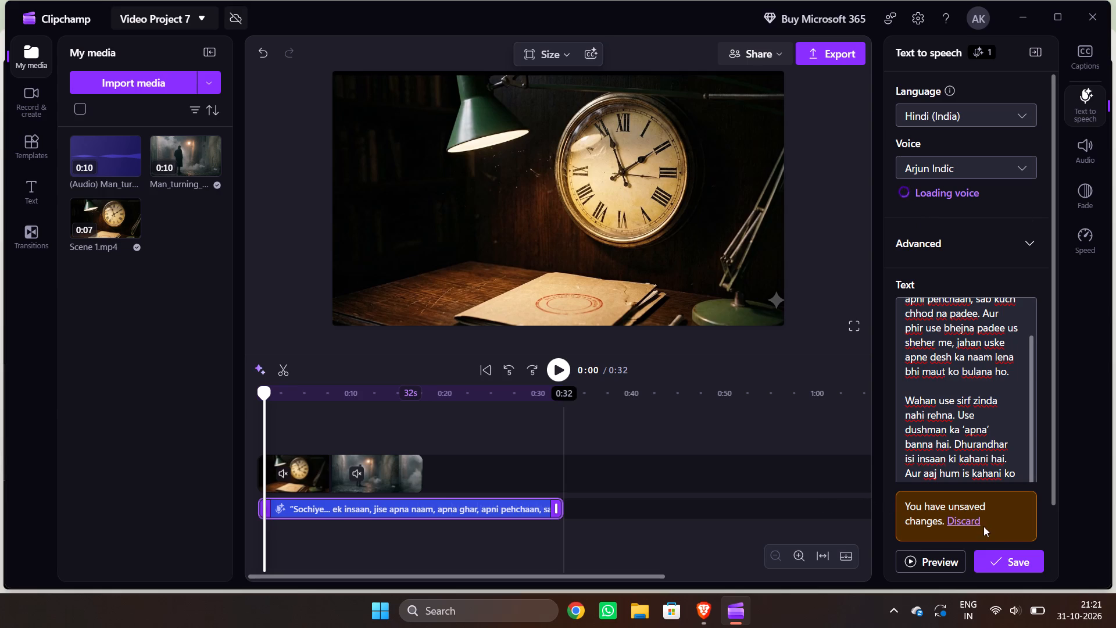
left_click(704, 601)
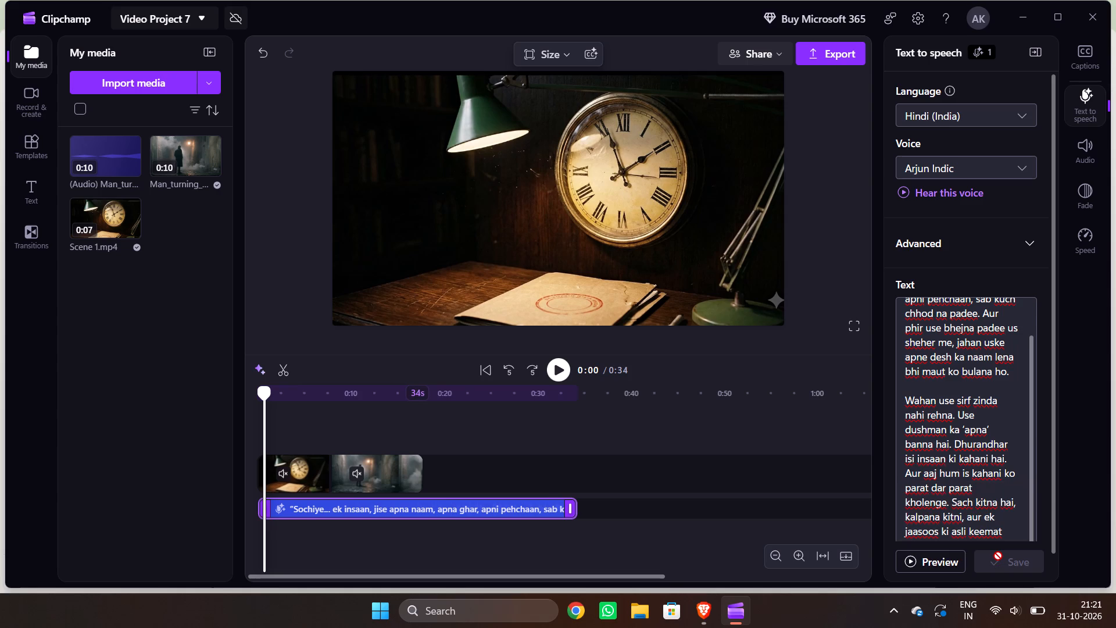
Play the project through with the regenerated Arjun Indic narration, replaying from around the 0:07 mark.
left_click(563, 370)
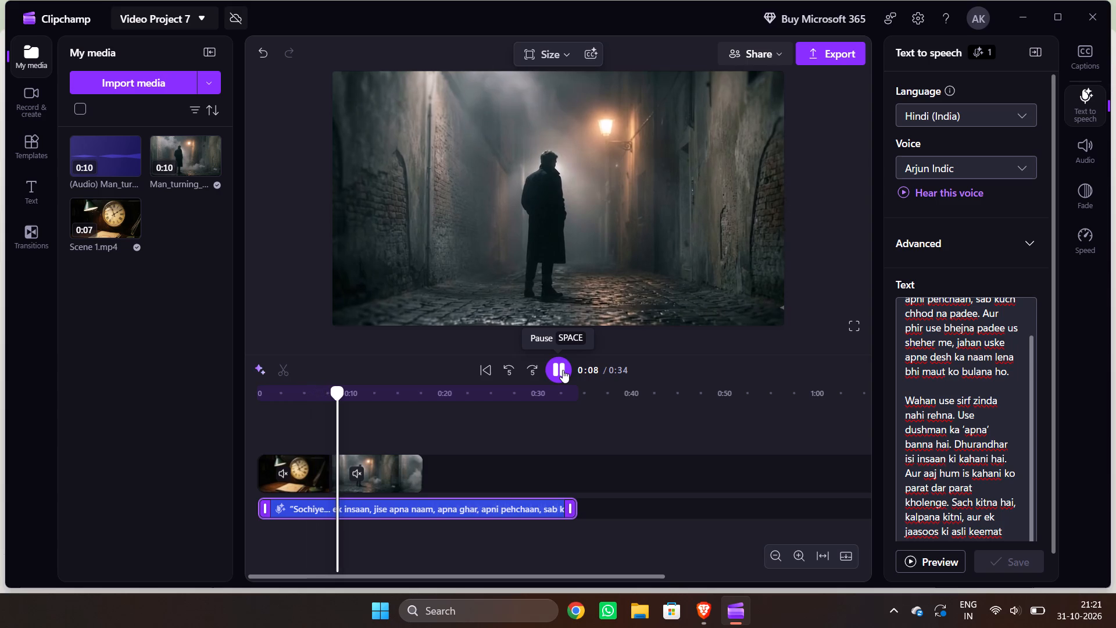
left_click(325, 423)
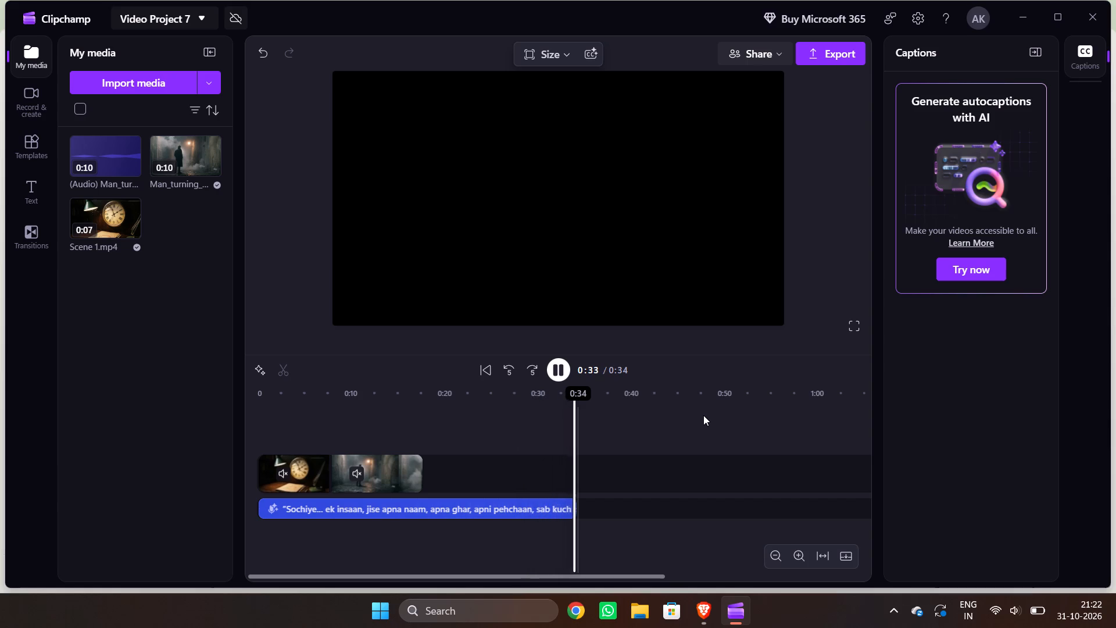
Play the project from about 0:01 with the narration clip selected, pausing at about 0:08 to check the pronunciation.
left_click(387, 507)
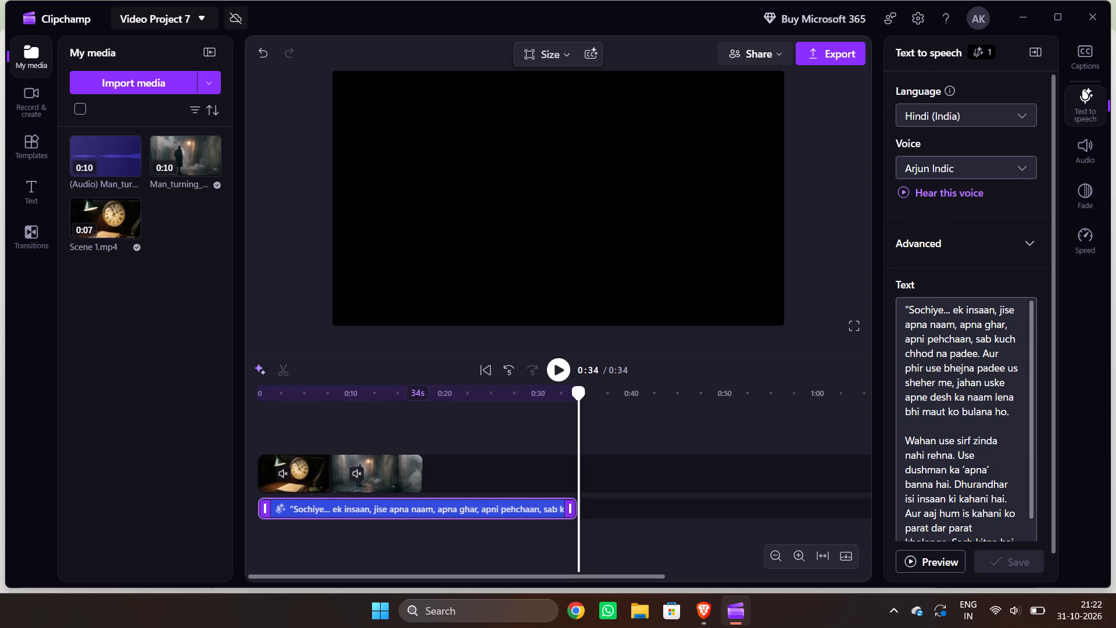
left_click(274, 433)
left_click(556, 366)
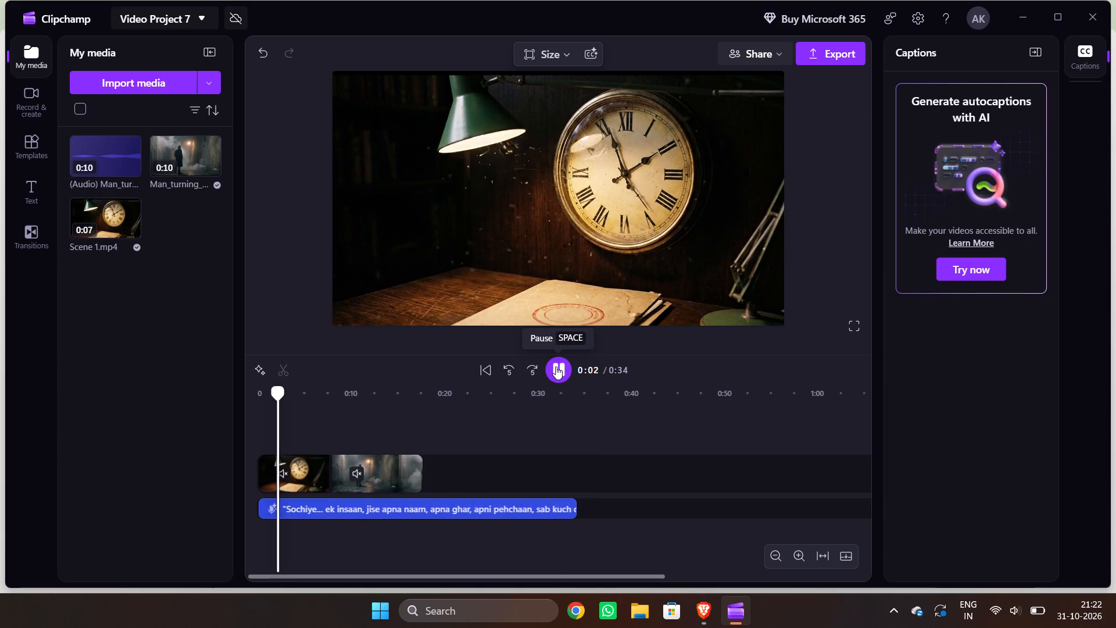
left_click(453, 514)
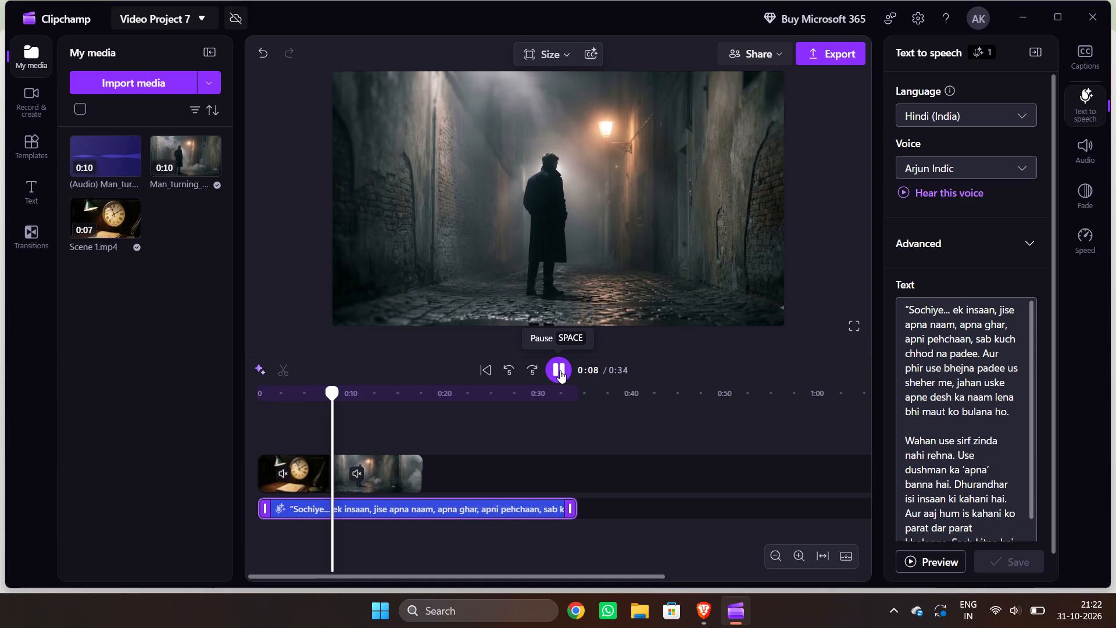
left_click(560, 370)
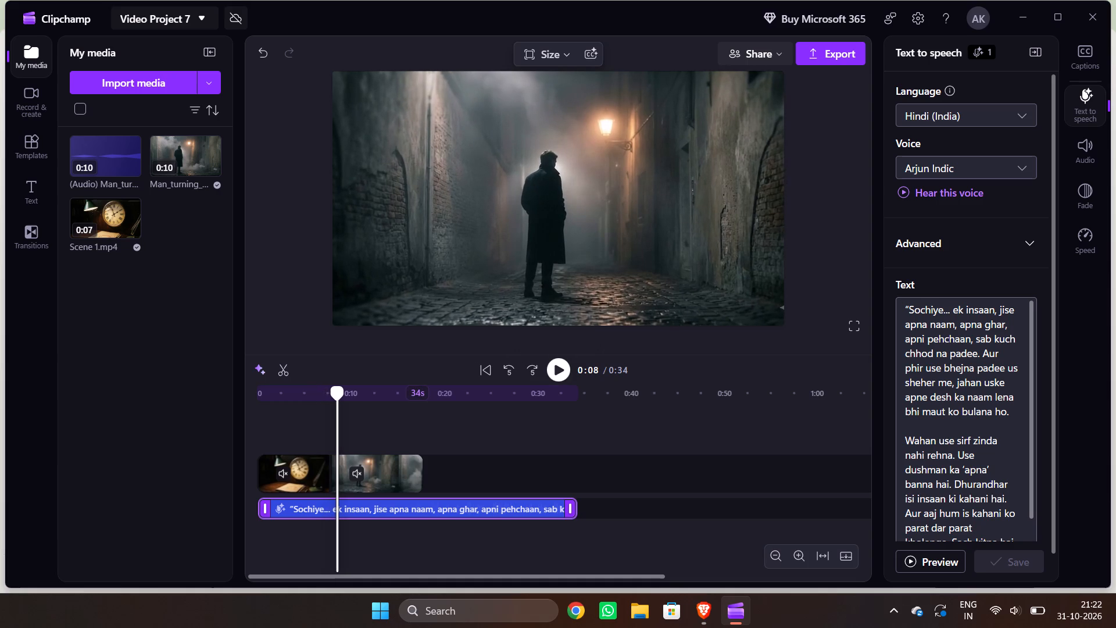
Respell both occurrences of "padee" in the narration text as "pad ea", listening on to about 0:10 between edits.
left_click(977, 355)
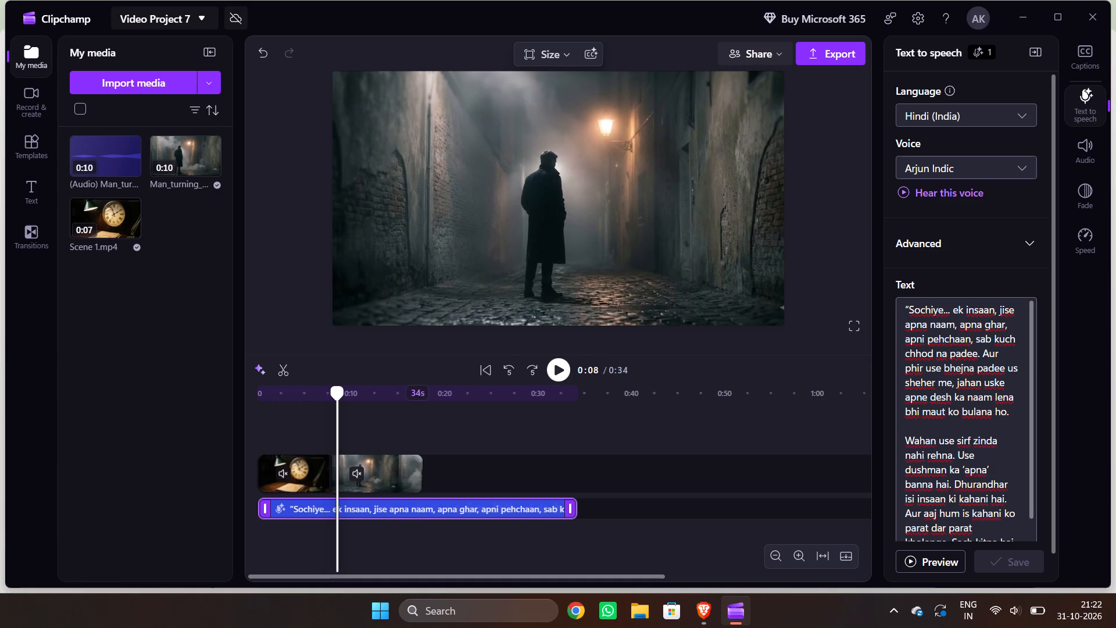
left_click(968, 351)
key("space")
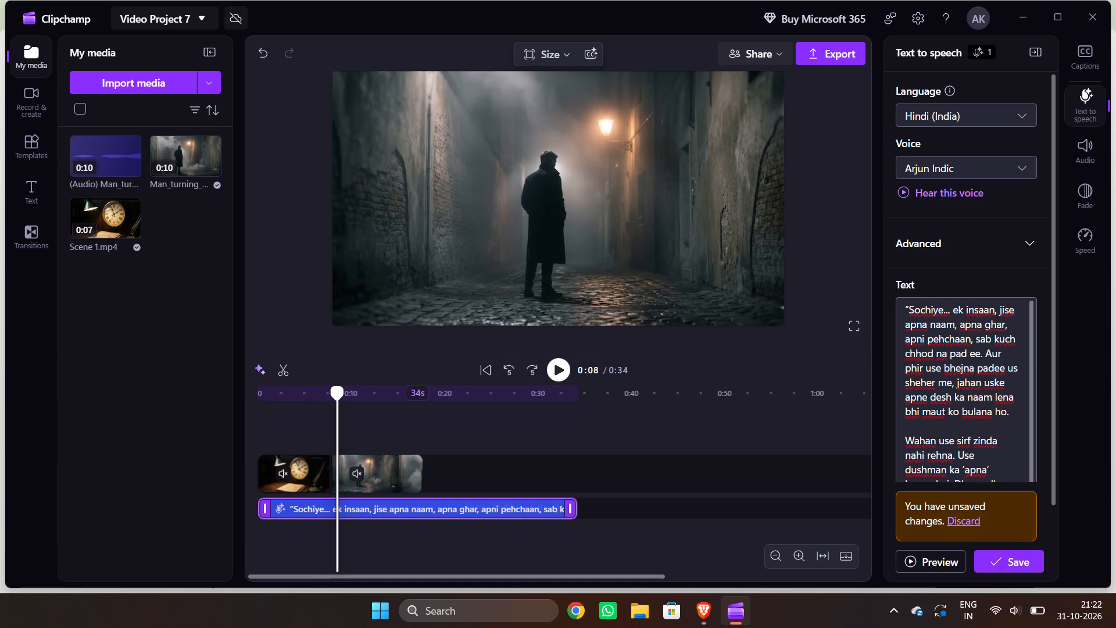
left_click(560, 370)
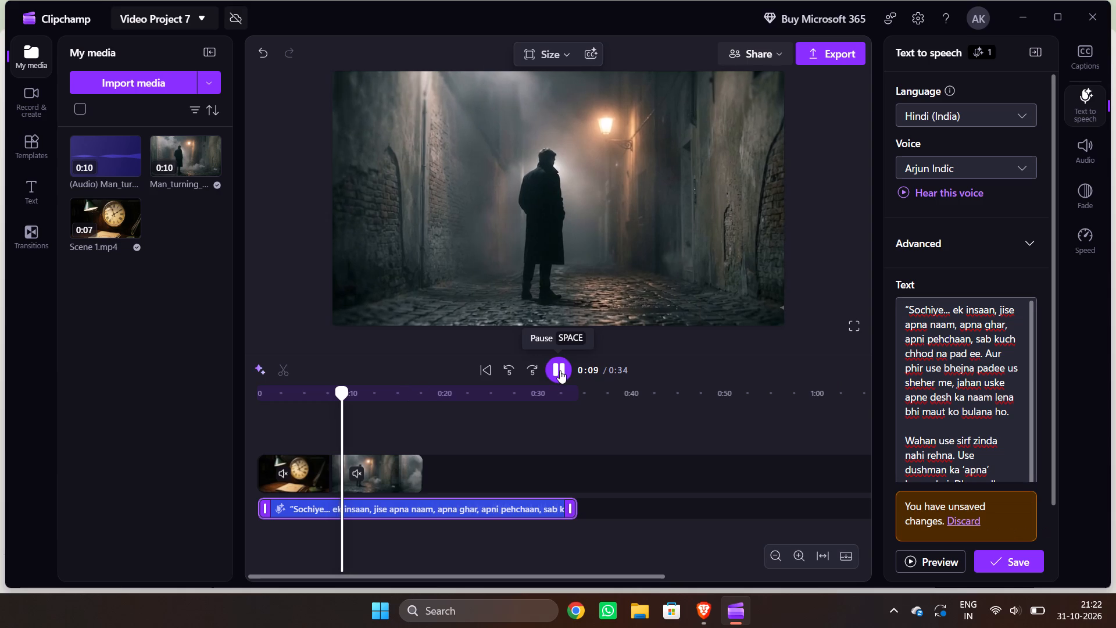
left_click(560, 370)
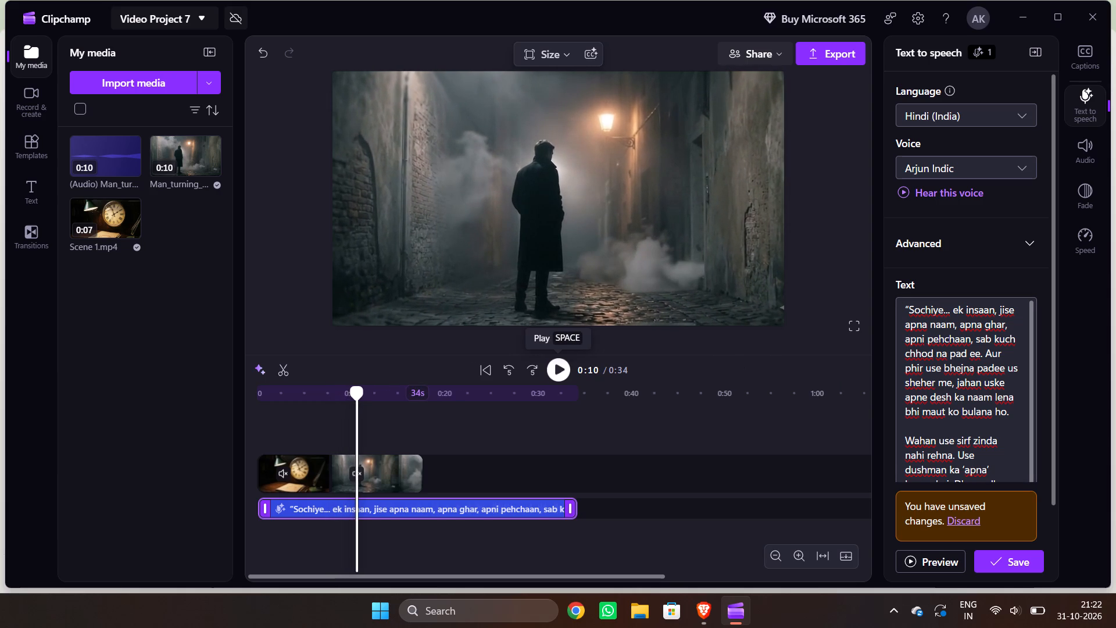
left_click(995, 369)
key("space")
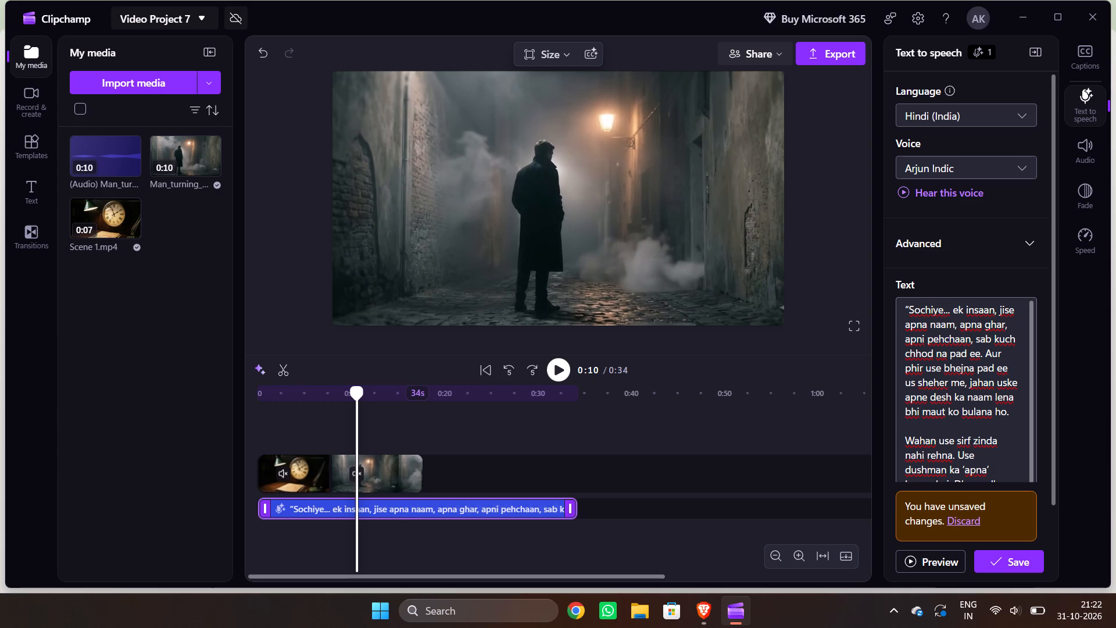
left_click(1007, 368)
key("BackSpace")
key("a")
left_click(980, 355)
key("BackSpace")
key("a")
Listen on to about 0:20 and respell "use" in "Wahan use sirf zinda" as "usea".
left_click(552, 370)
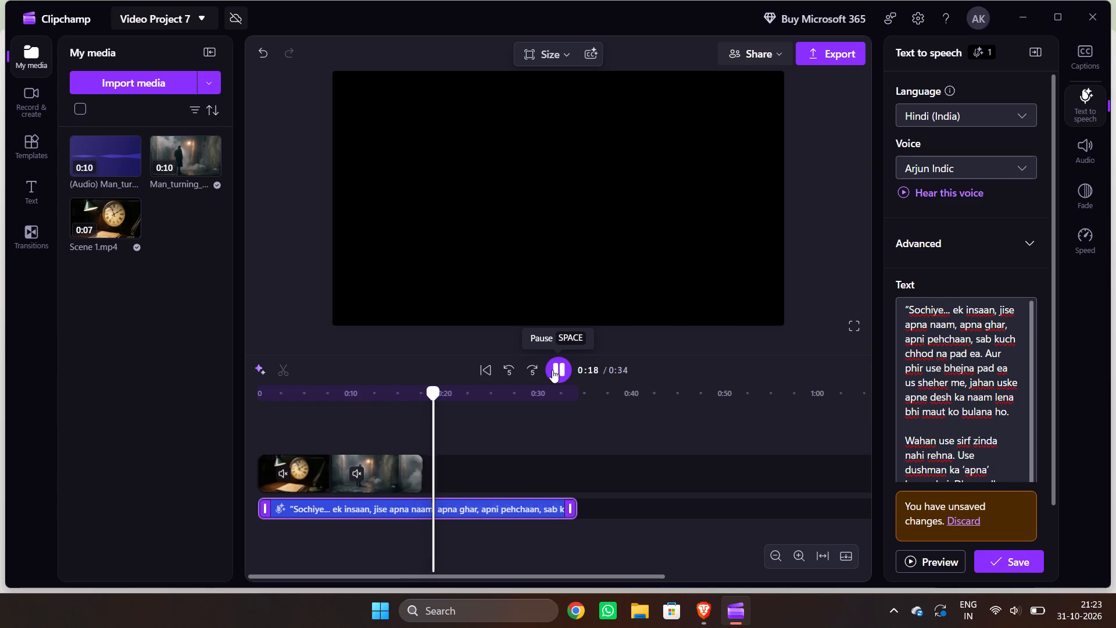
left_click(549, 373)
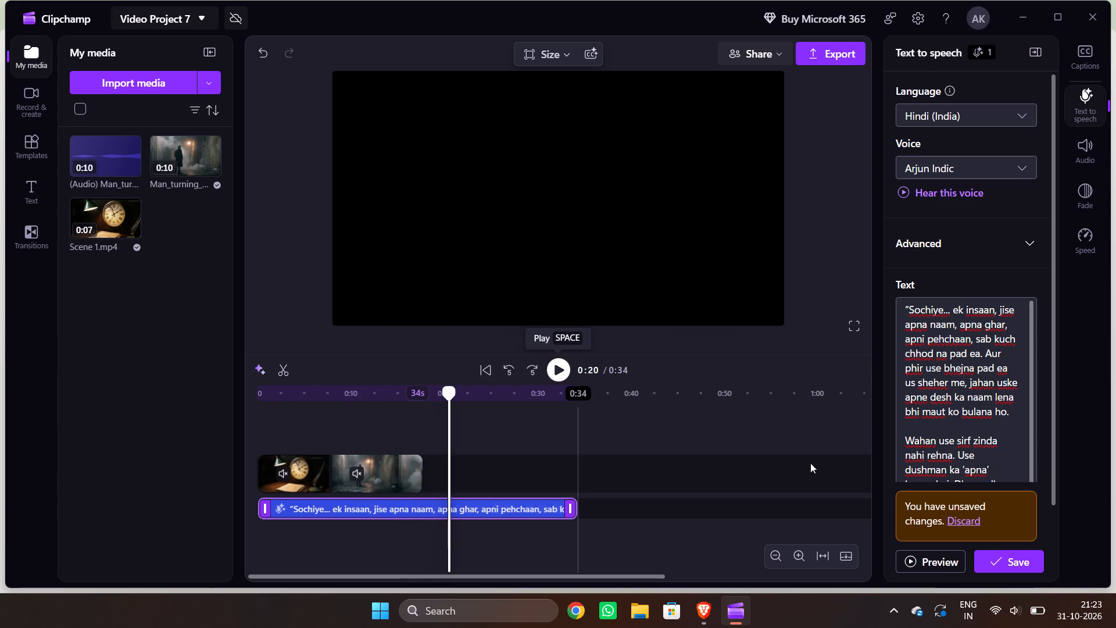
left_click(953, 445)
key("BackSpace")
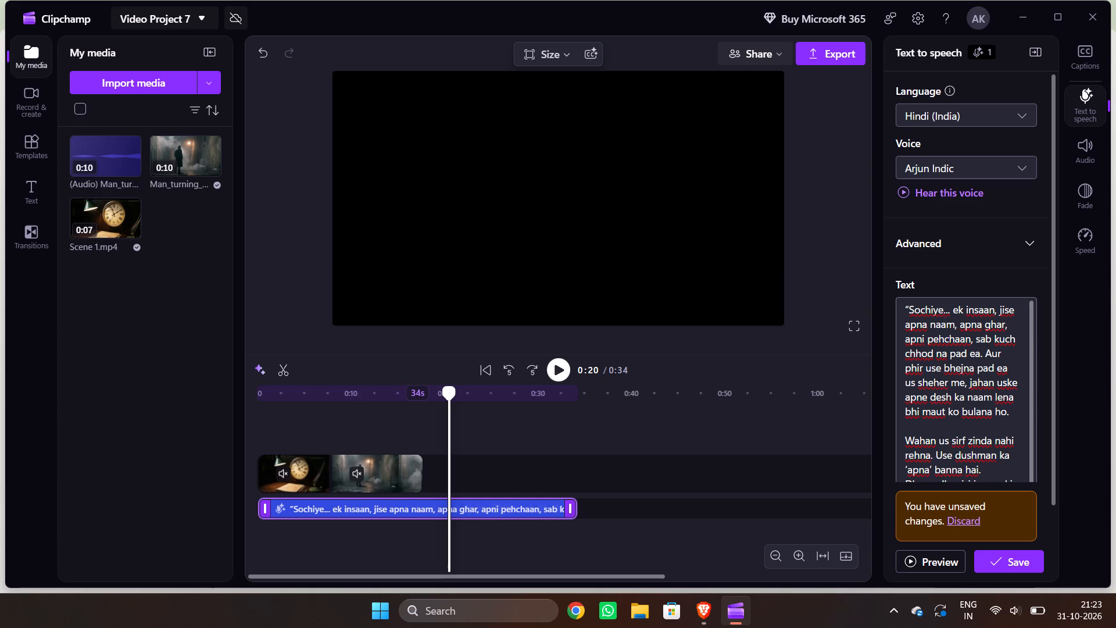
type("ea")
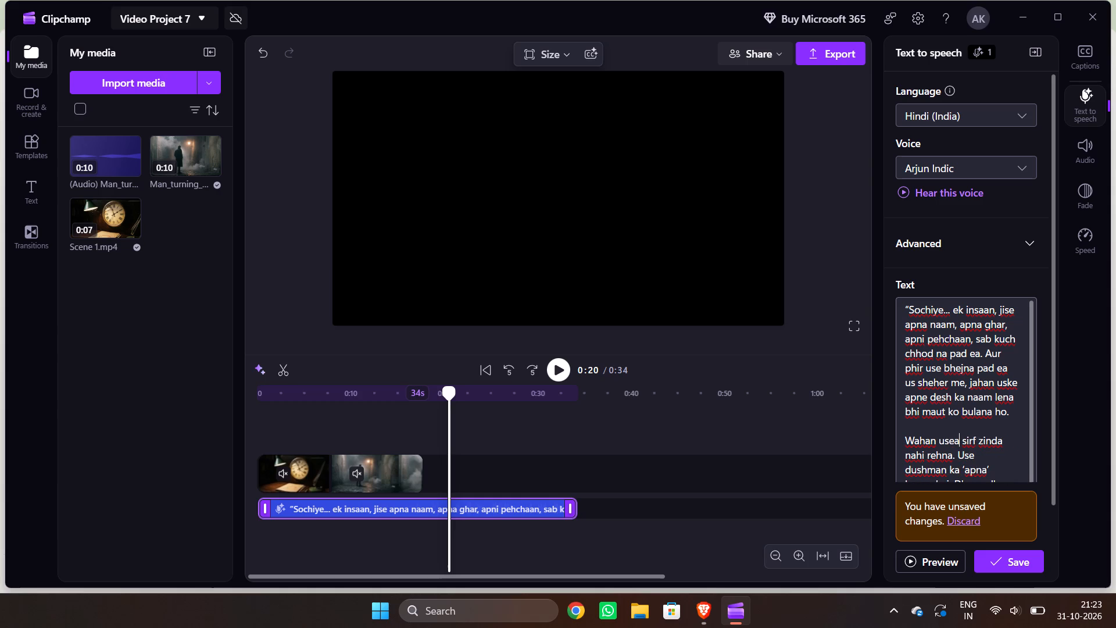
Play the narration on from 0:20 while following its text, and save the revised narration text.
left_click(553, 373)
scroll(929, 394, "down", 1)
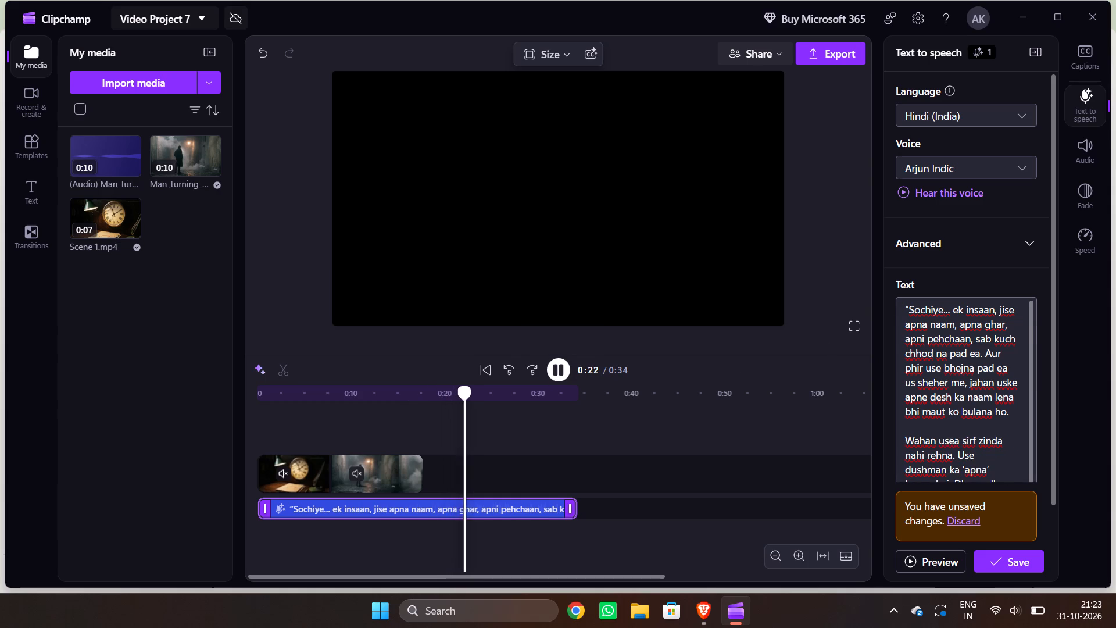
scroll(929, 394, "down", 1)
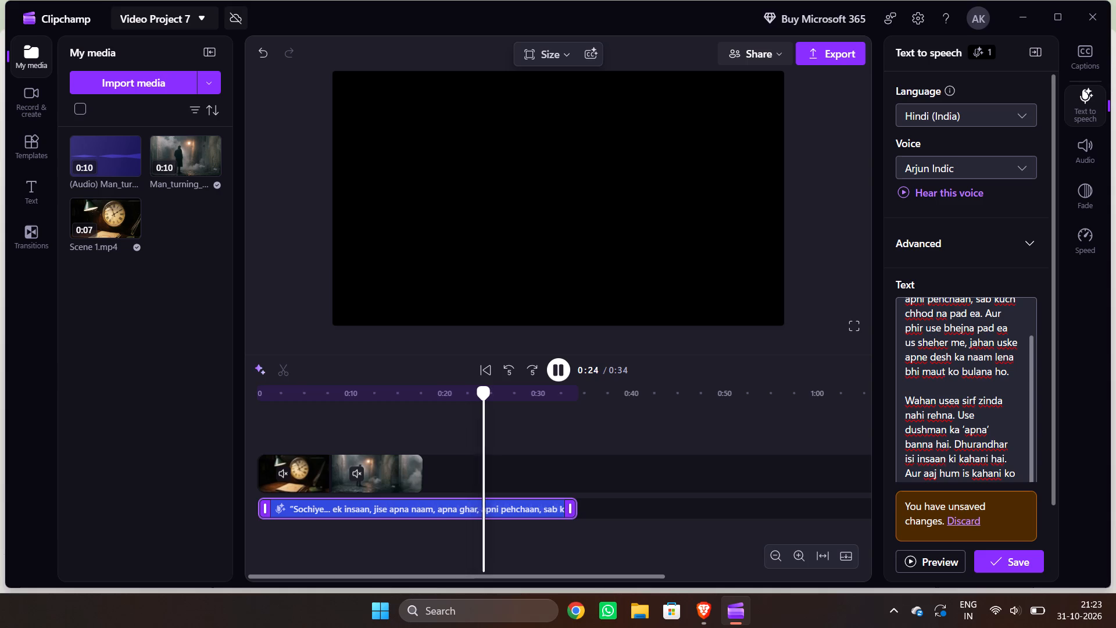
left_click(974, 415)
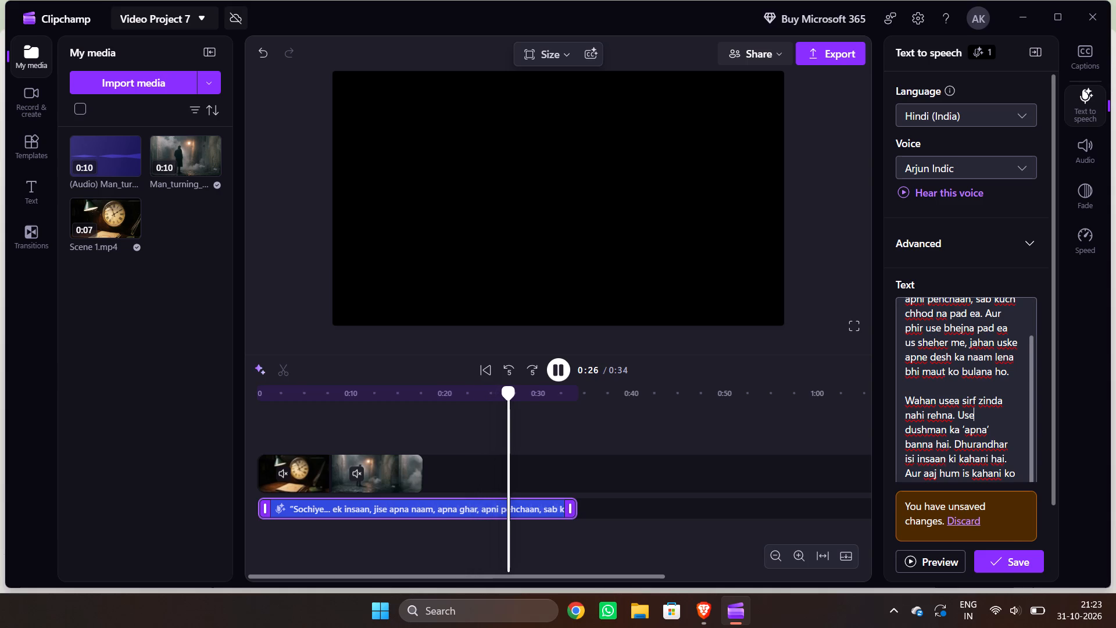
left_click(999, 563)
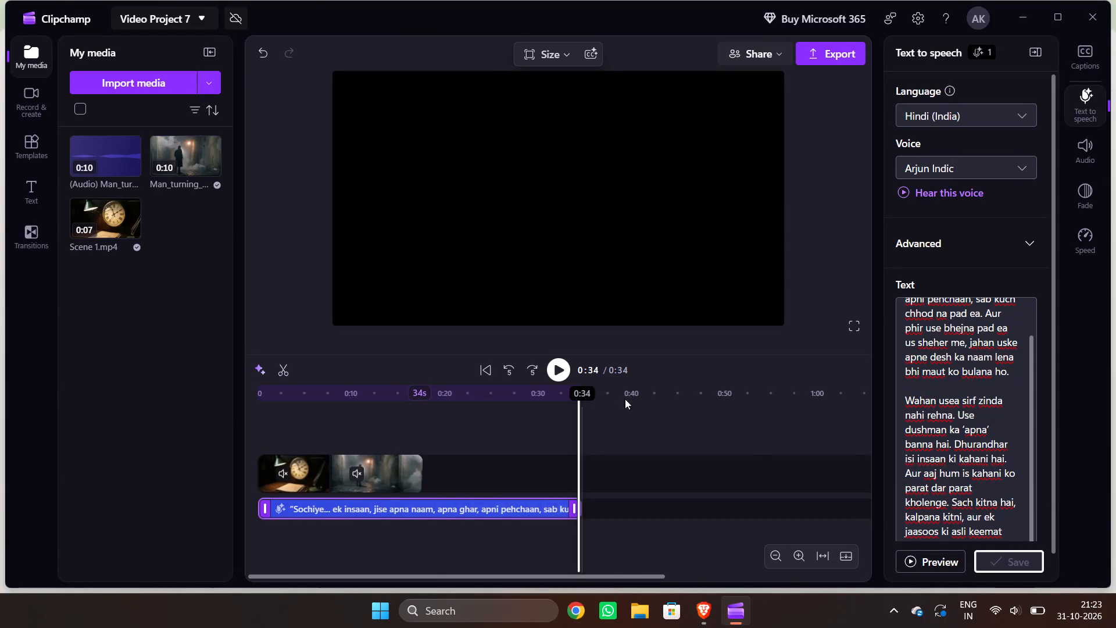
Play the regenerated narration from the start to about 0:10, following the opening of its text.
left_click(563, 371)
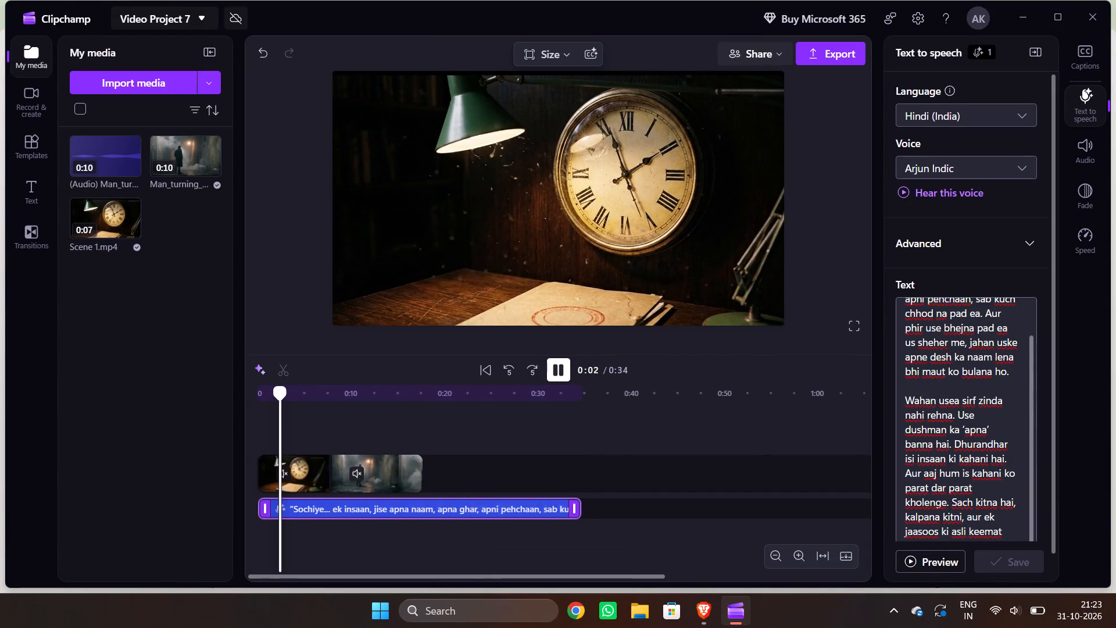
scroll(944, 363, "up", 1)
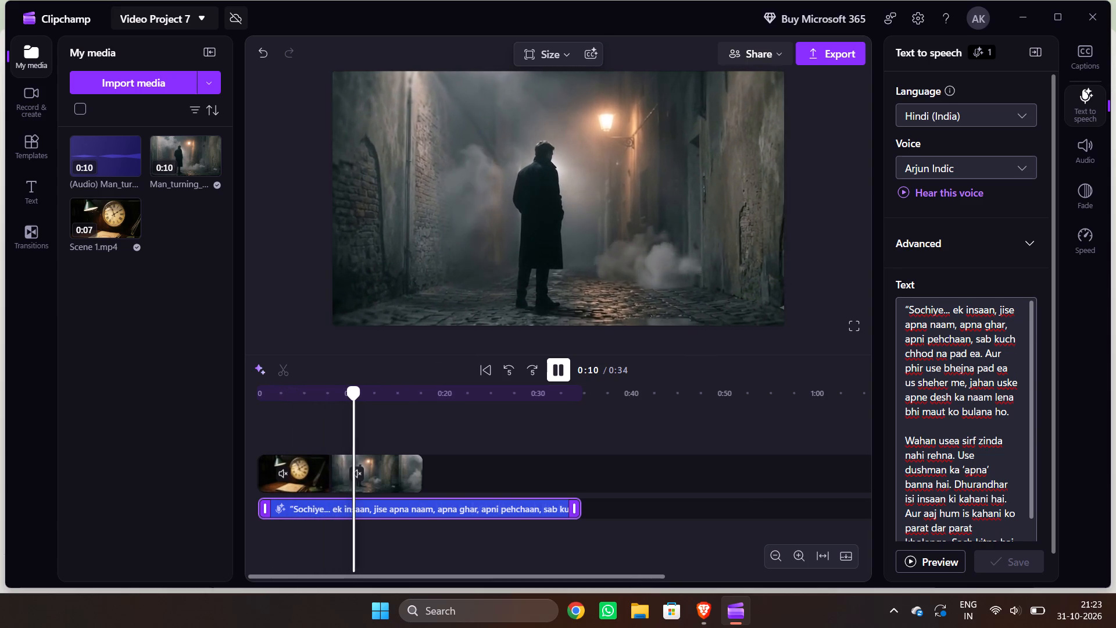
Respell both occurrences of "pad ea" in the narration text as "padea" and save the narration.
left_click(978, 354)
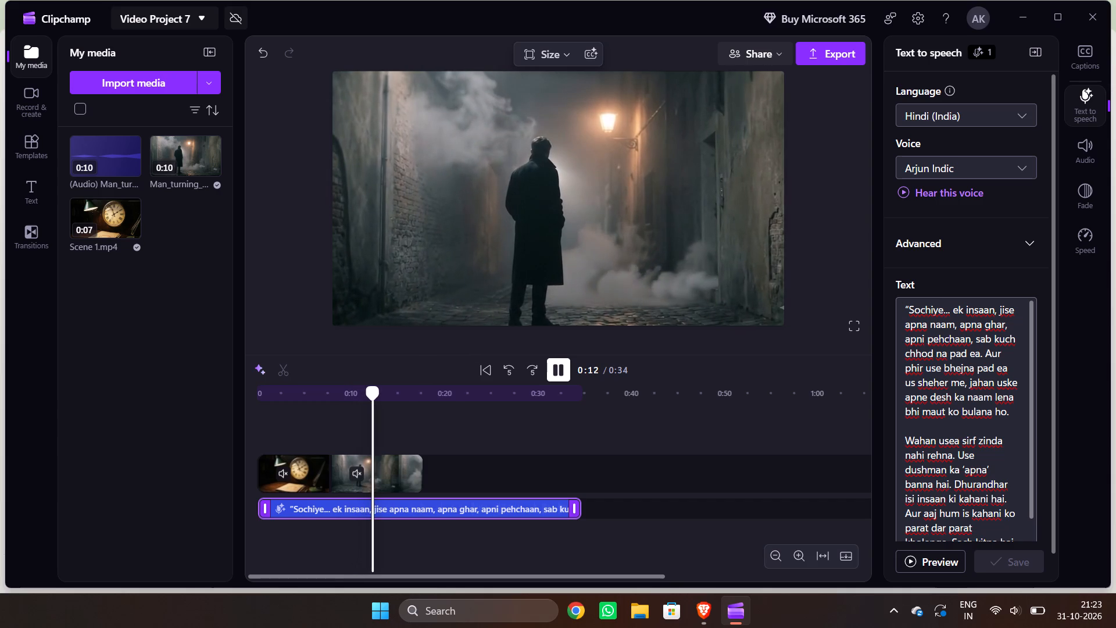
key("BackSpace")
key("BackSpace")
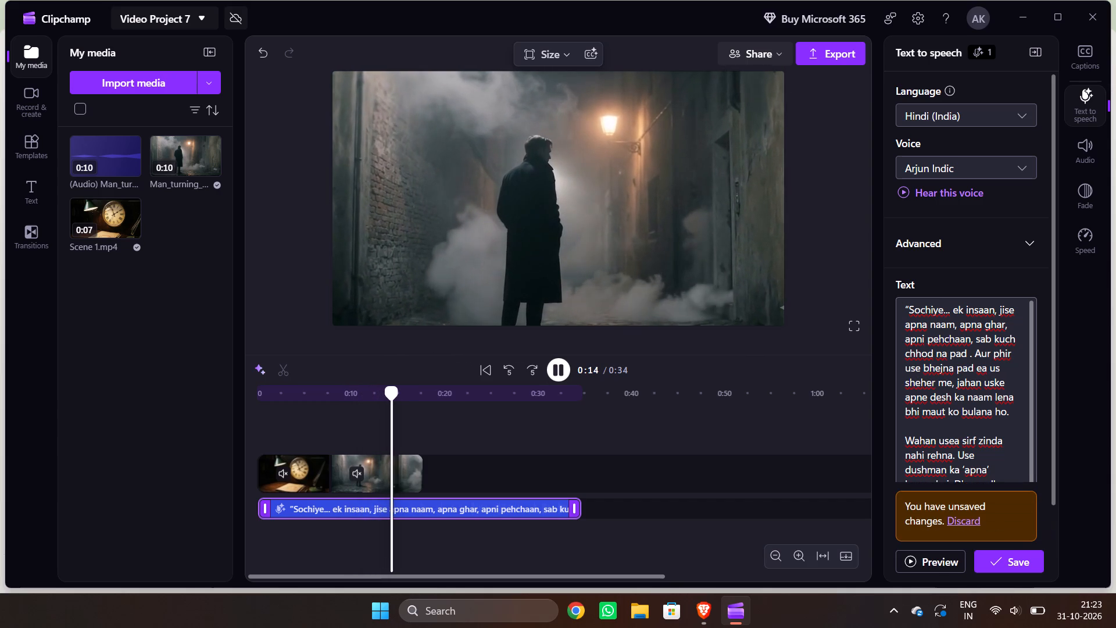
key("BackSpace")
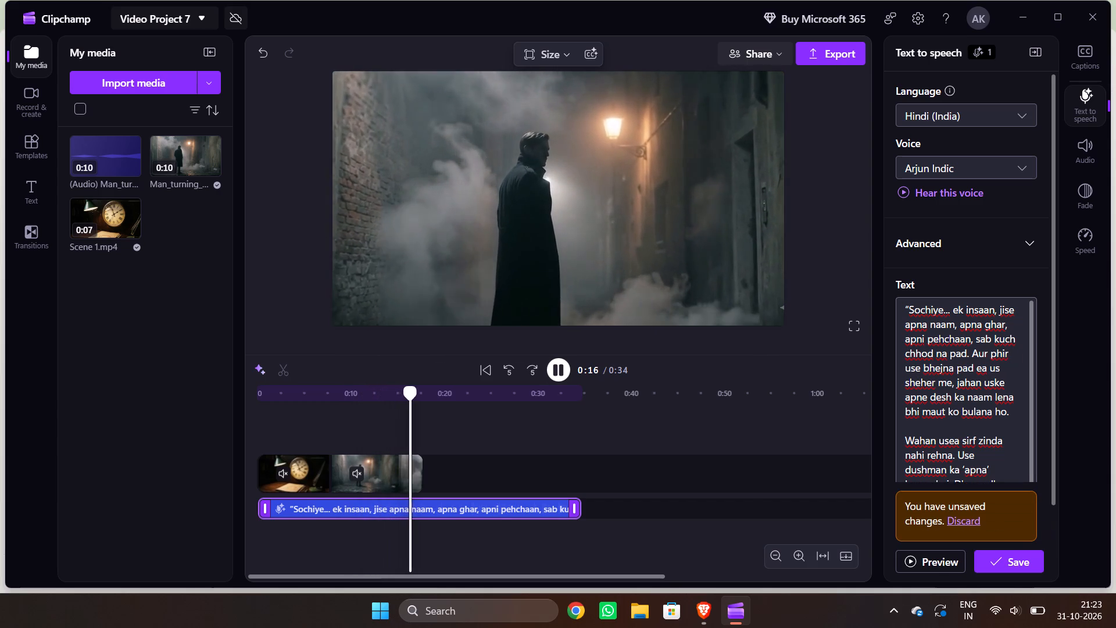
type("ea")
key("space")
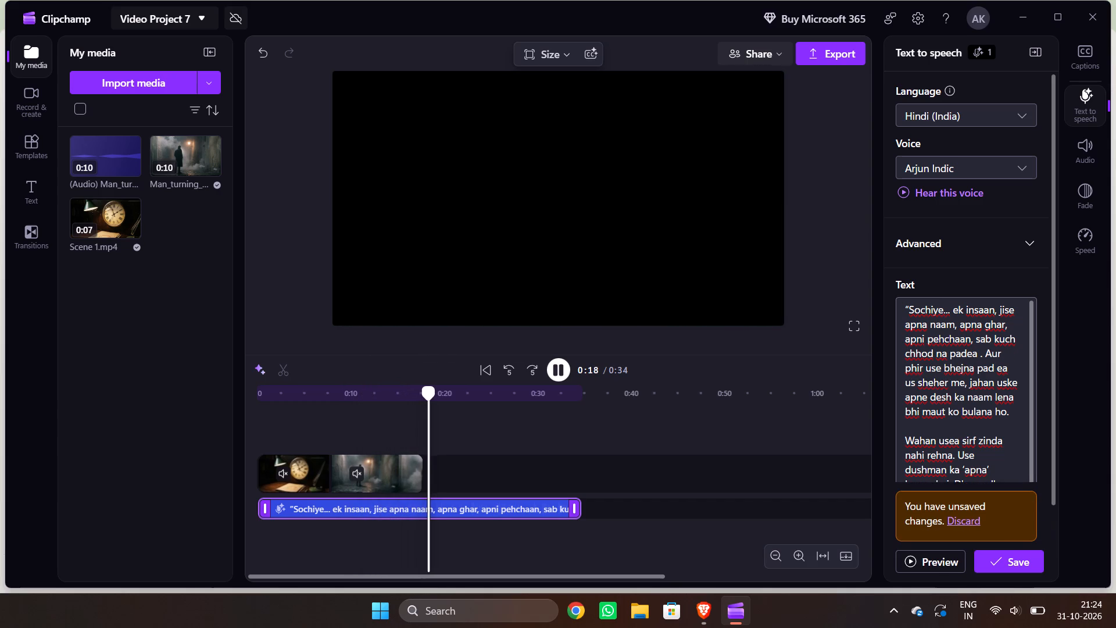
left_click(1007, 370)
key("BackSpace")
key("BackSpace")
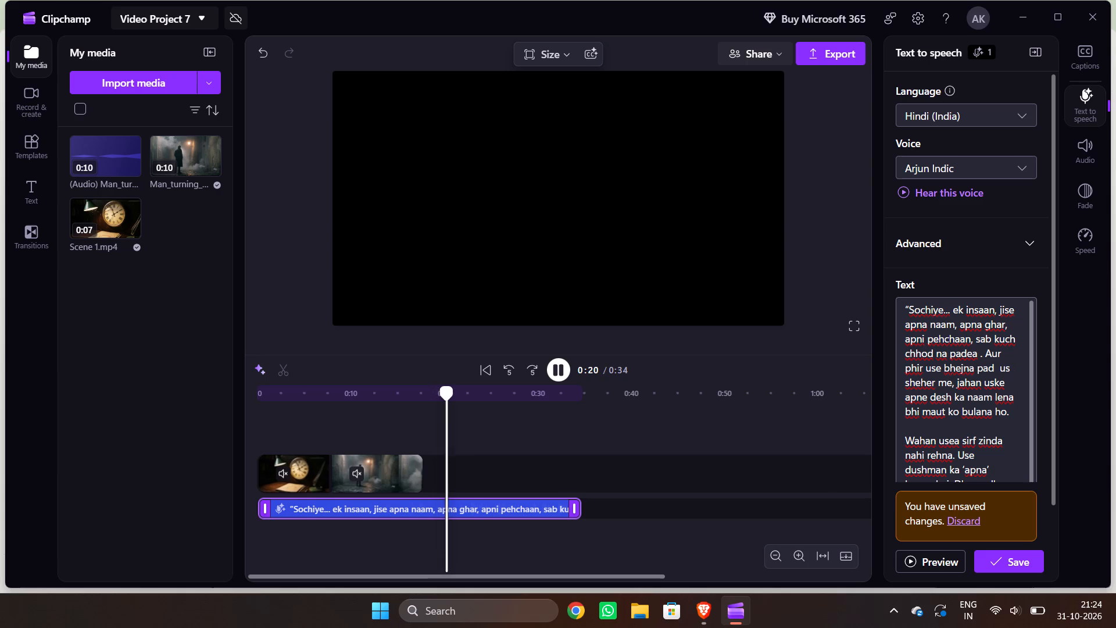
key("BackSpace")
type("ea")
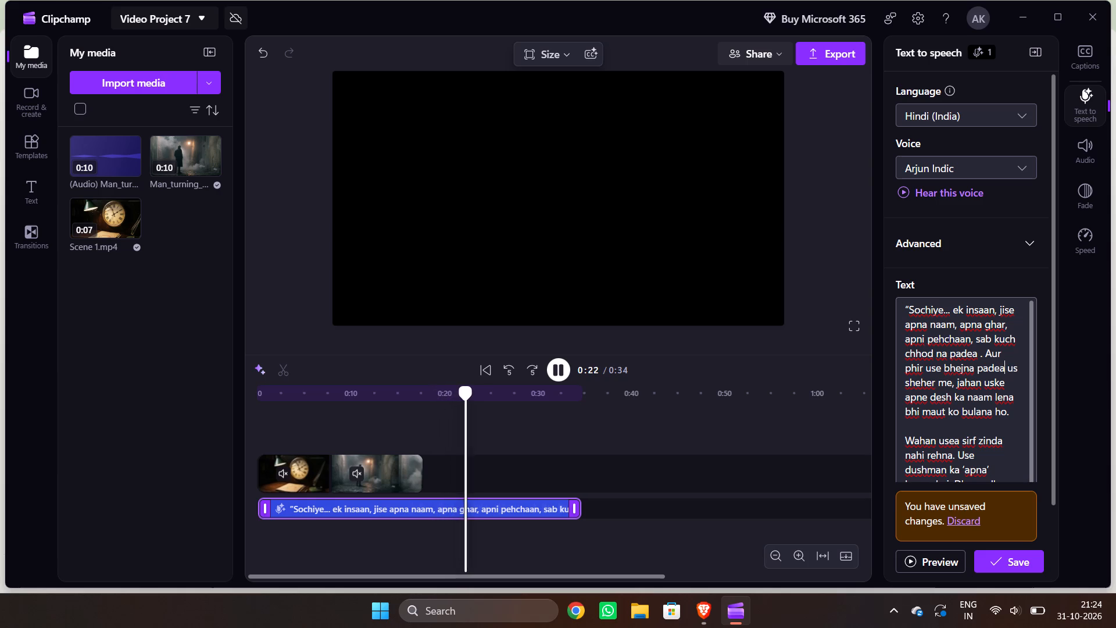
left_click(1012, 559)
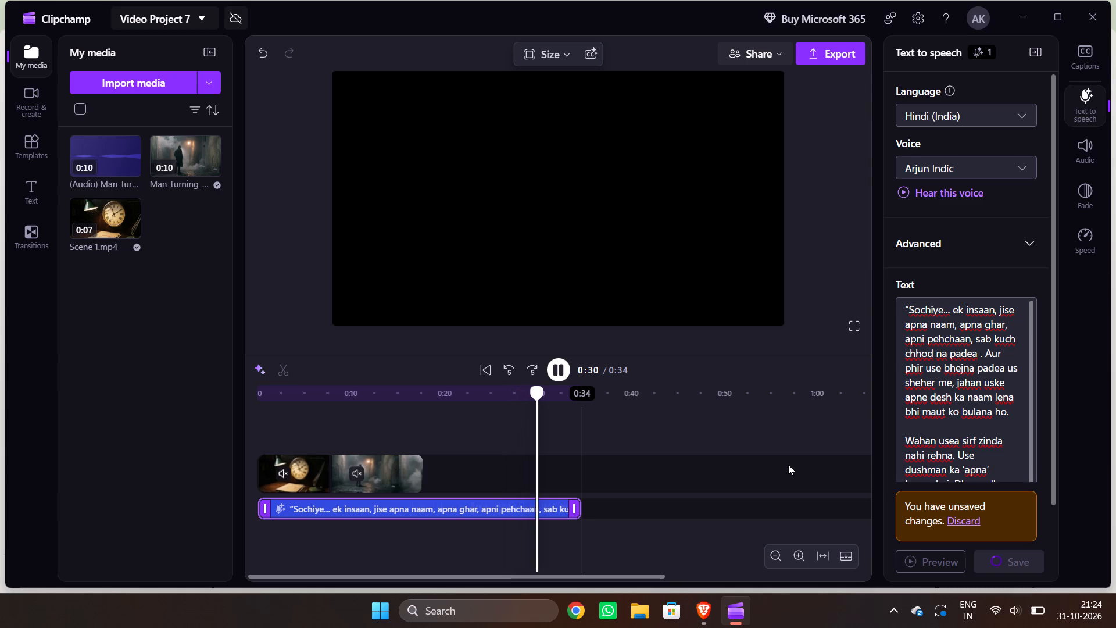
Read through the lower part of the narration text while the save is processed.
scroll(942, 430, "down", 1)
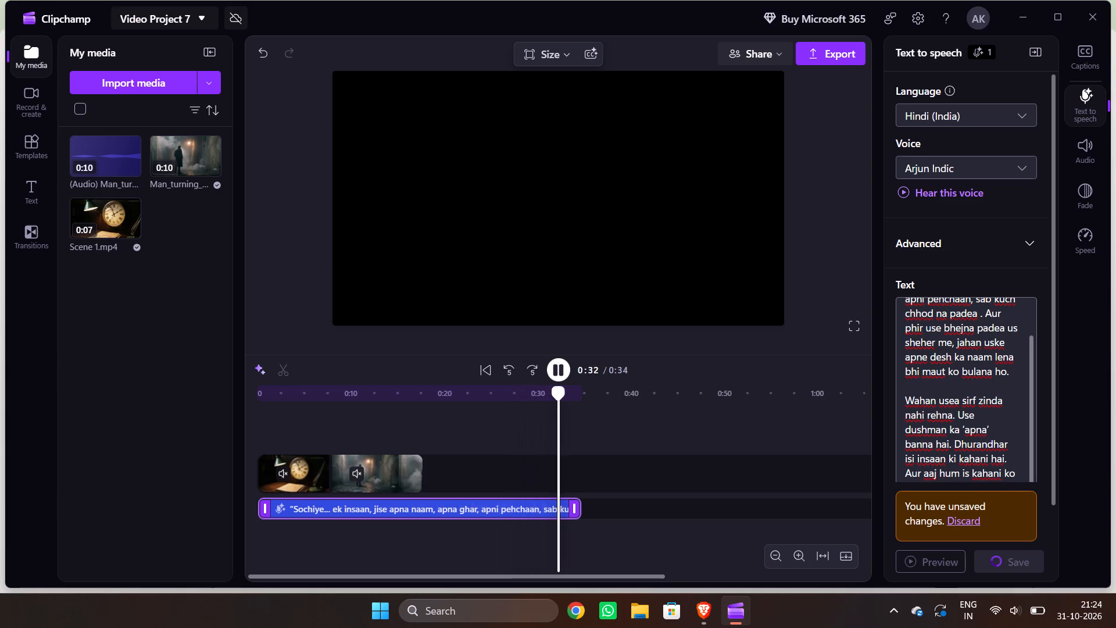
scroll(942, 430, "down", 4)
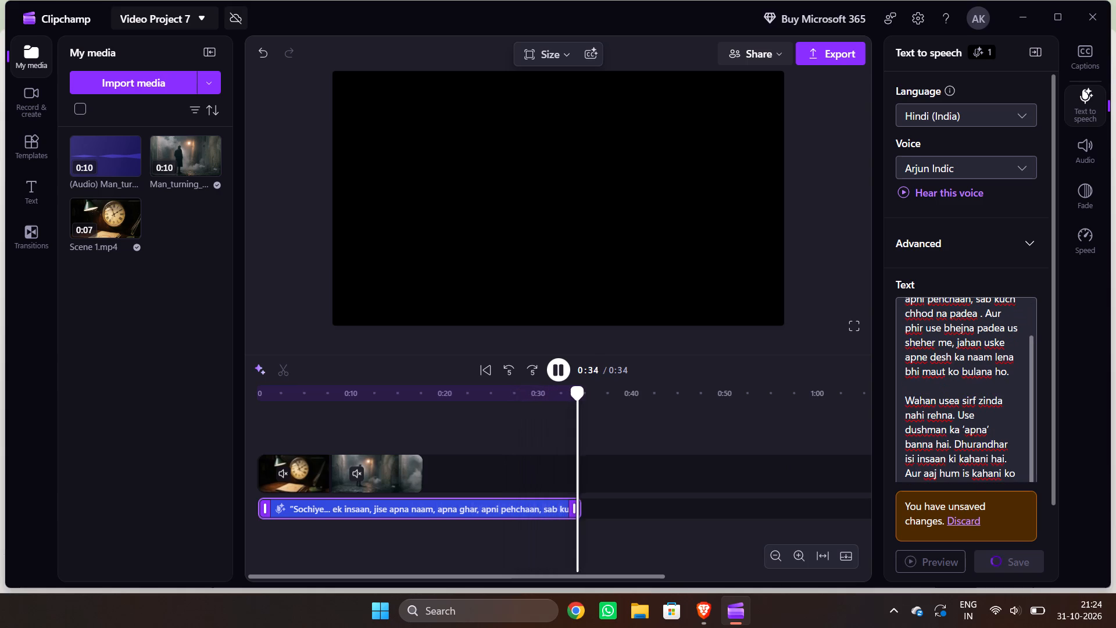
scroll(942, 430, "down", 3)
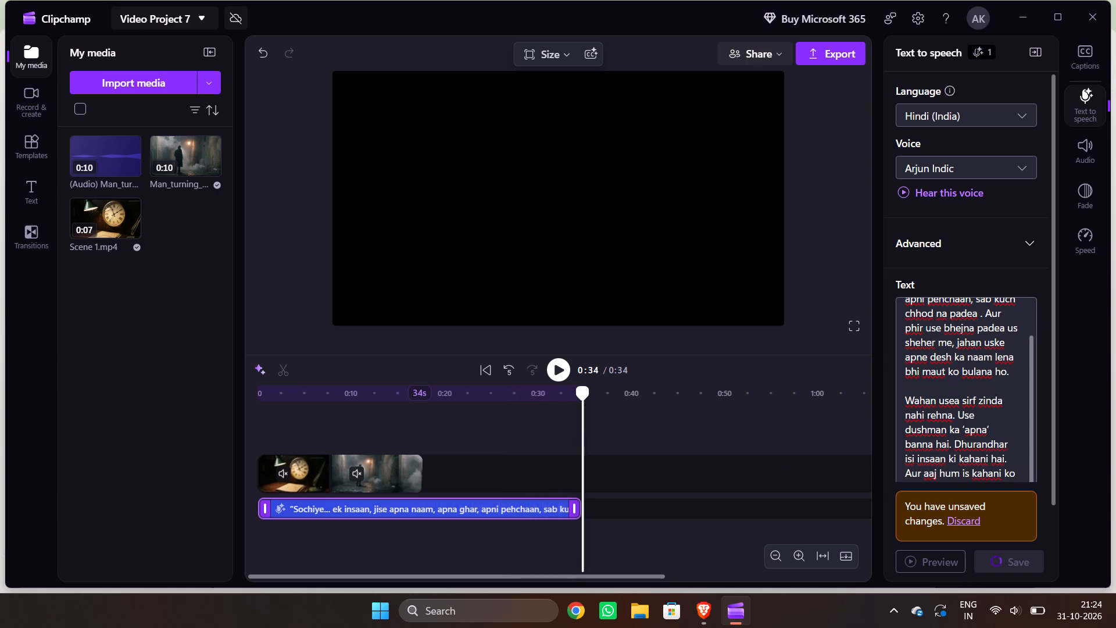
scroll(942, 430, "down", 1)
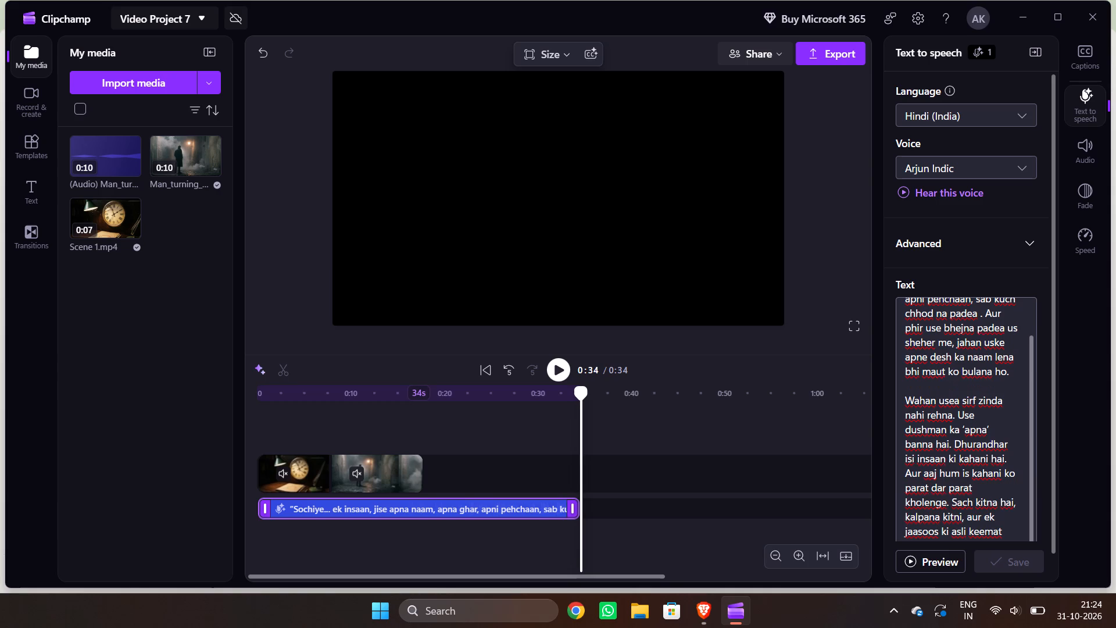
scroll(942, 430, "down", 1)
Play the regenerated narration from the start to about 0:09, checking how the respelled words sound.
left_click(317, 420)
left_click(557, 367)
left_click(489, 515)
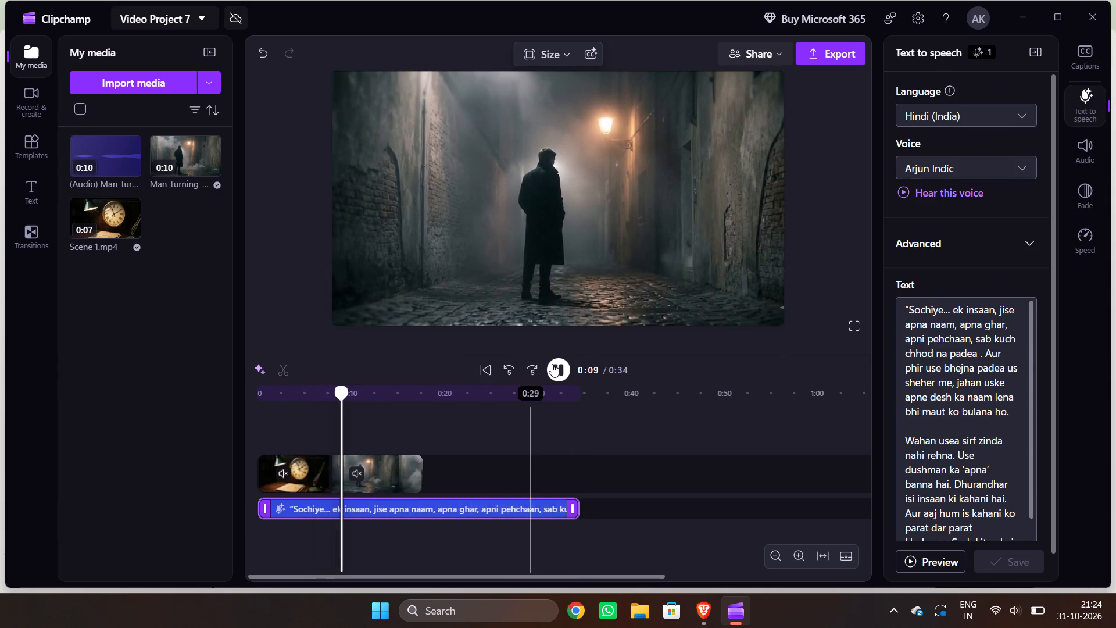
left_click(555, 364)
Respell "padea" after "bhejna" in the narration text as "padee".
left_click(1004, 373)
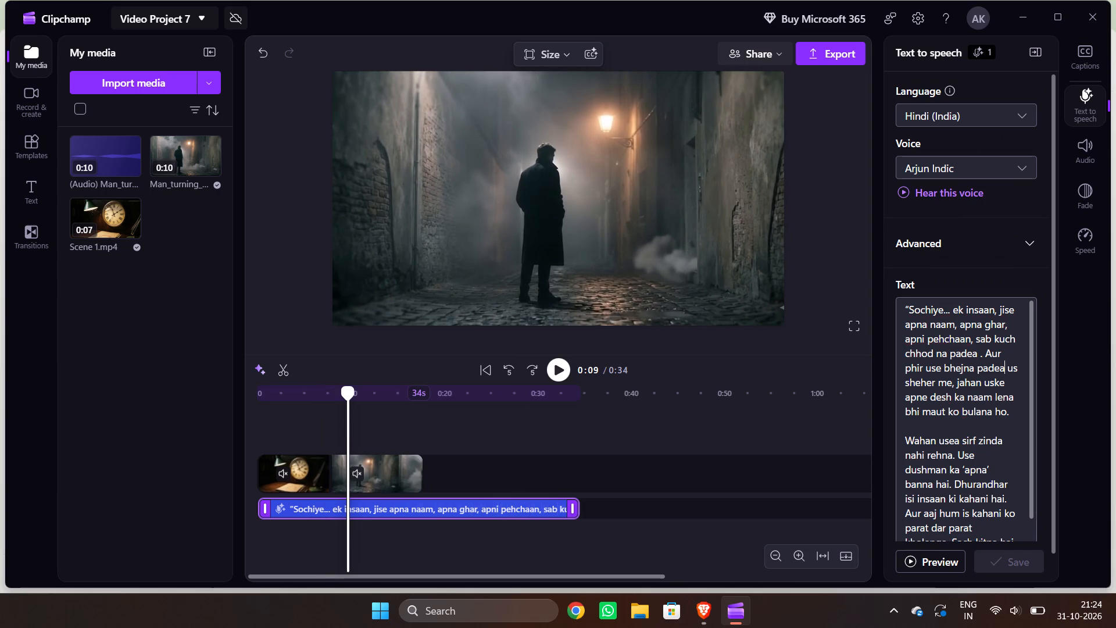
key("BackSpace")
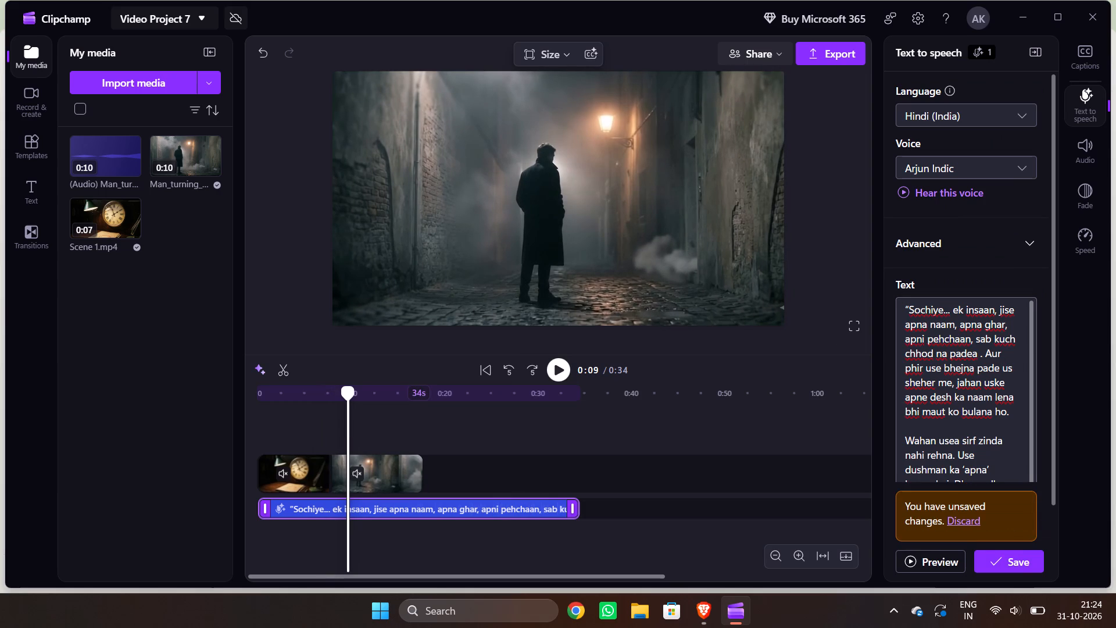
key("BackSpace")
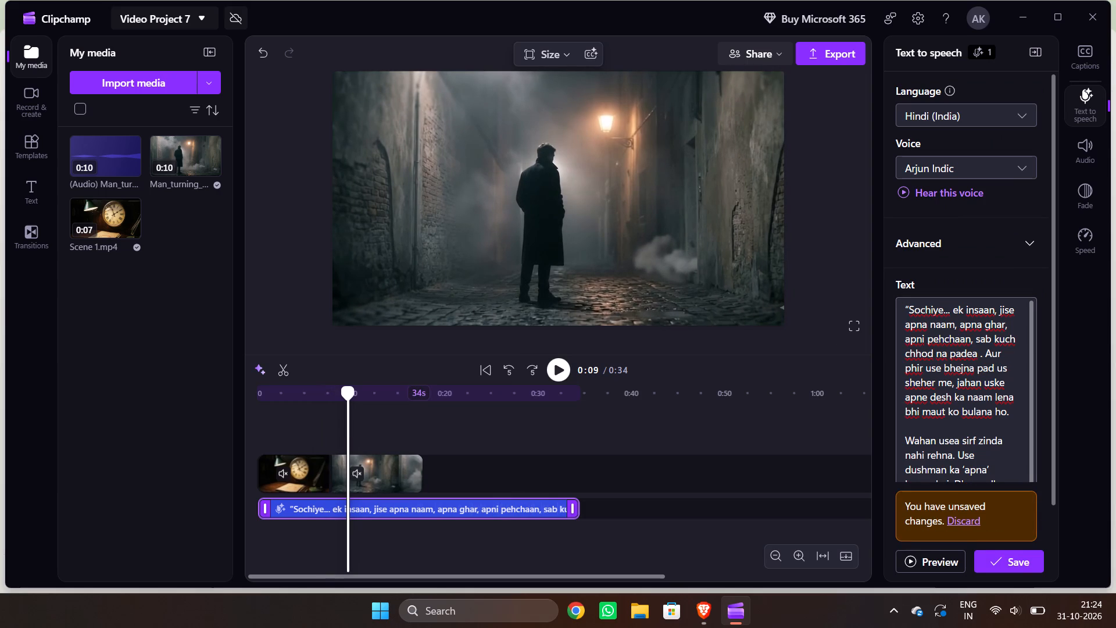
left_click(983, 370)
right_click(983, 370)
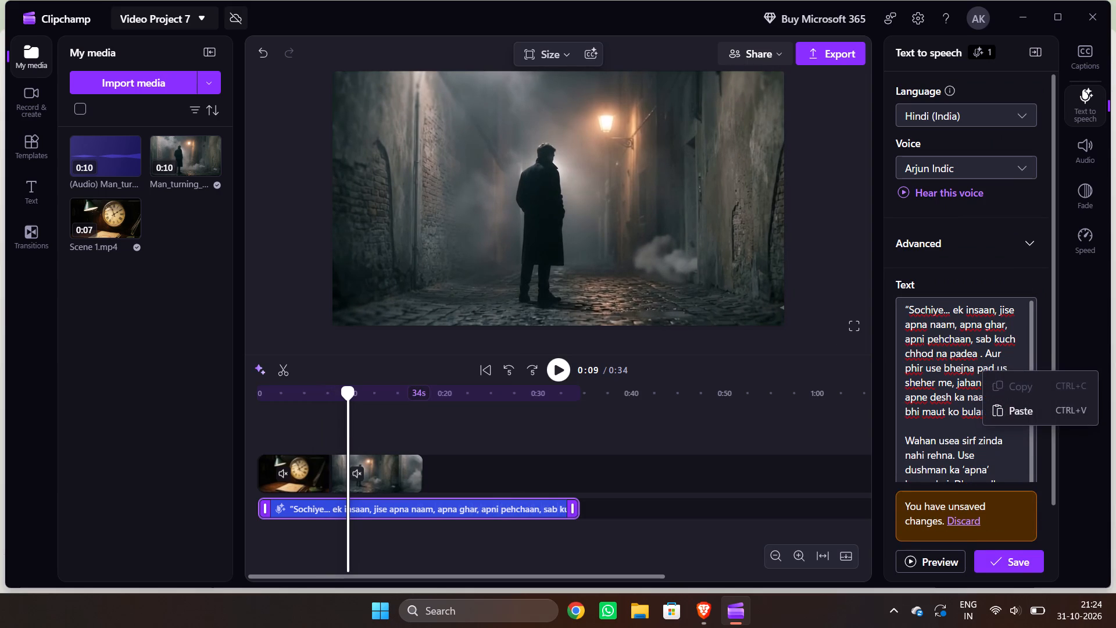
left_click(995, 367)
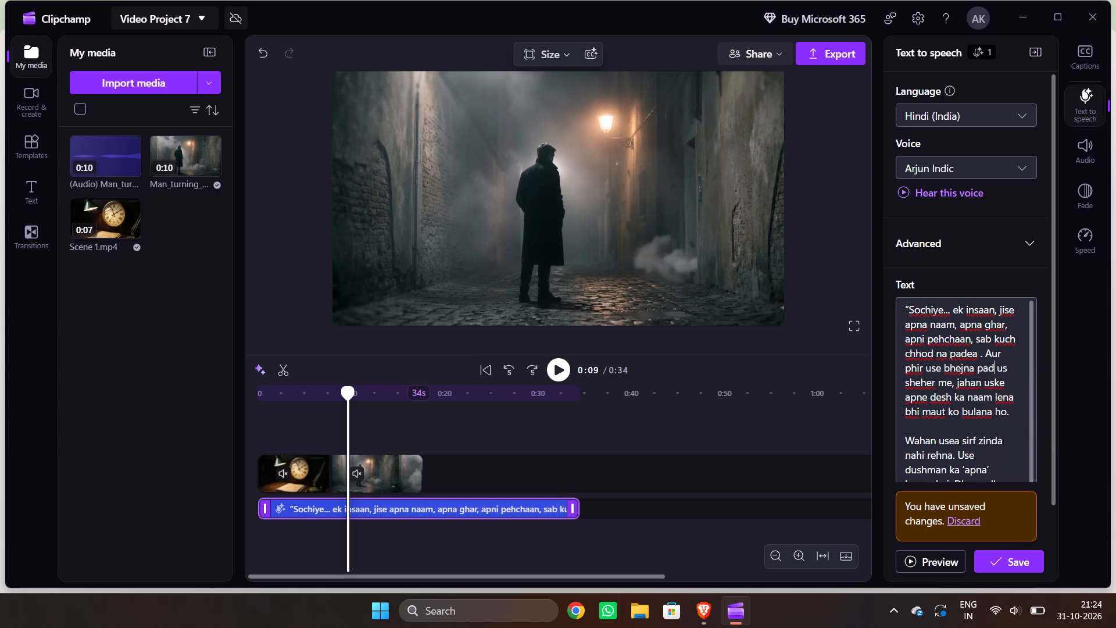
type("ee")
left_click(957, 370)
left_click(989, 367)
right_click(989, 367)
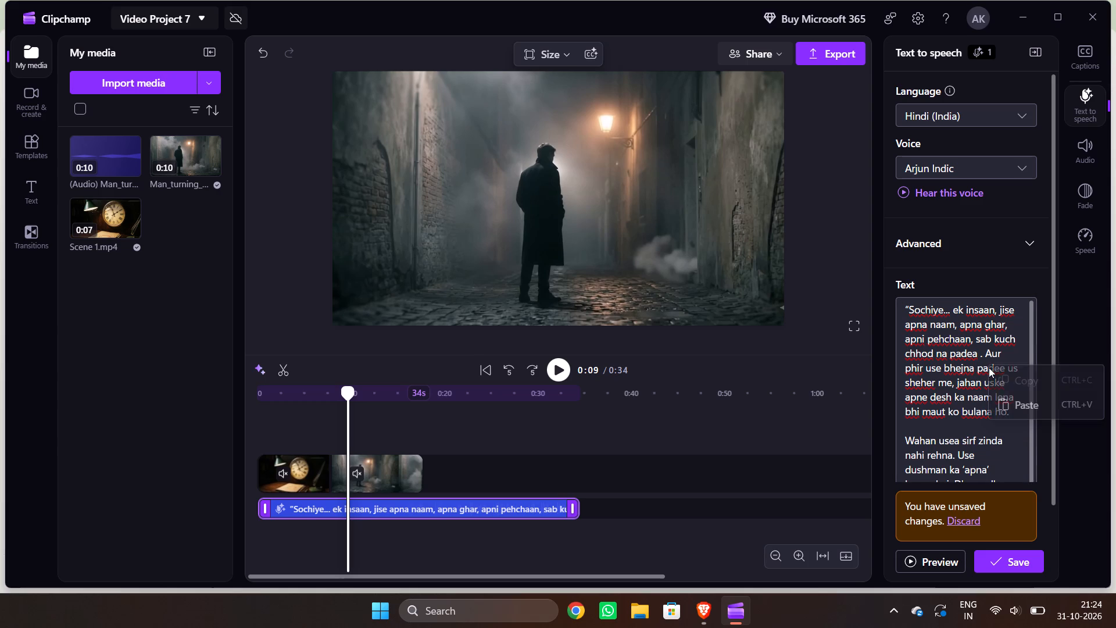
left_click(1075, 307)
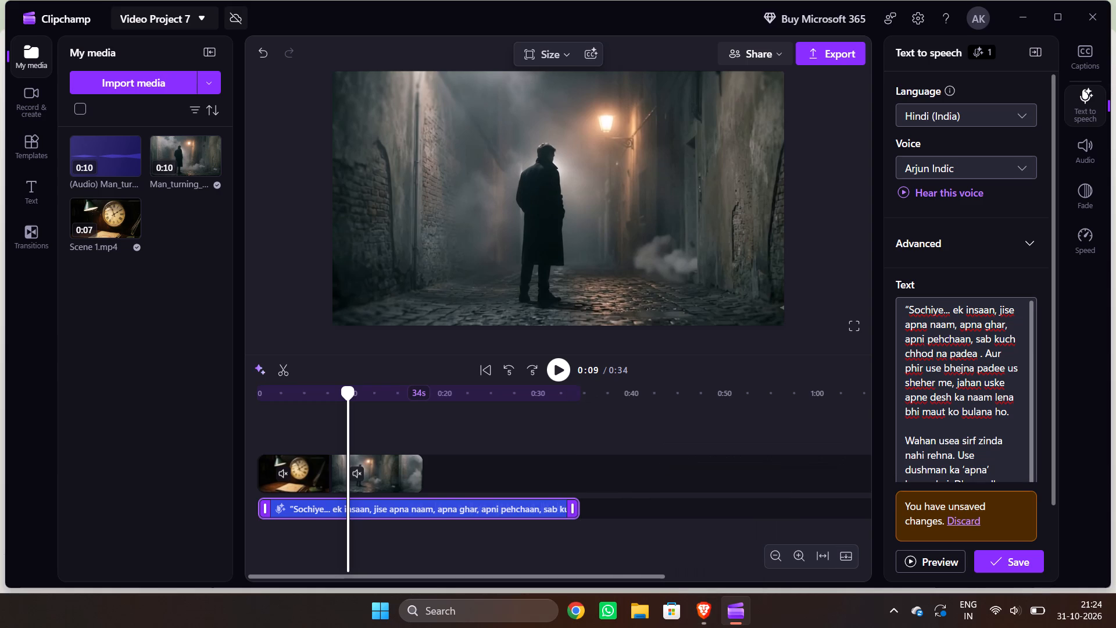
Respell "padea" after "chhod na" as "padee", retype the ending of "padee" after "bhejna", and save the narration.
left_click(975, 358)
key("BackSpace")
key("e")
scroll(970, 462, "down", 1)
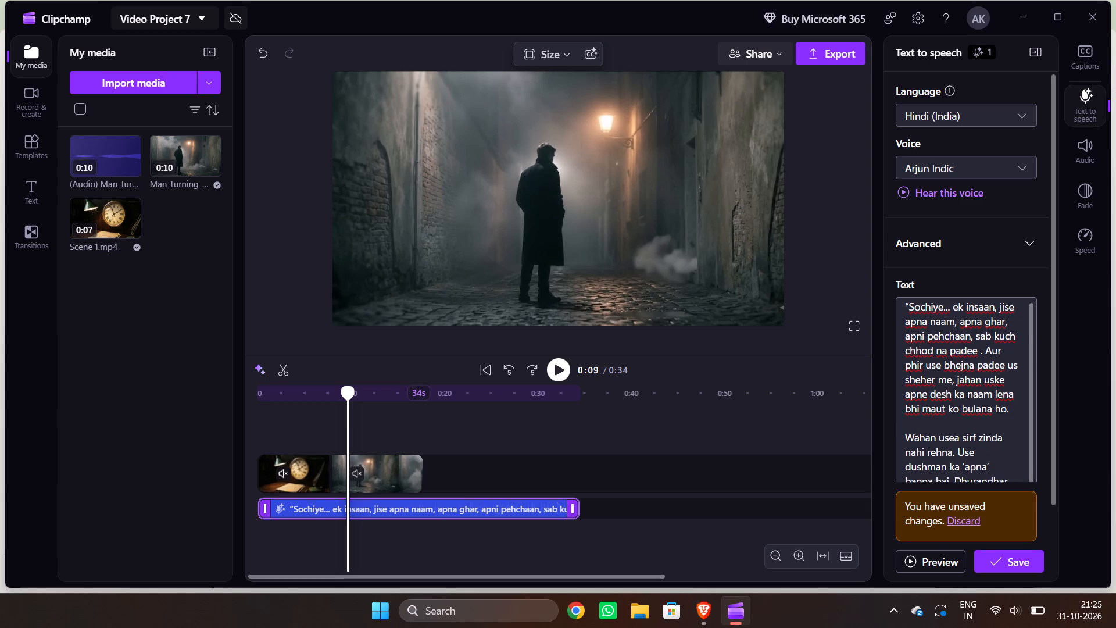
scroll(970, 462, "down", 1)
scroll(995, 430, "up", 1)
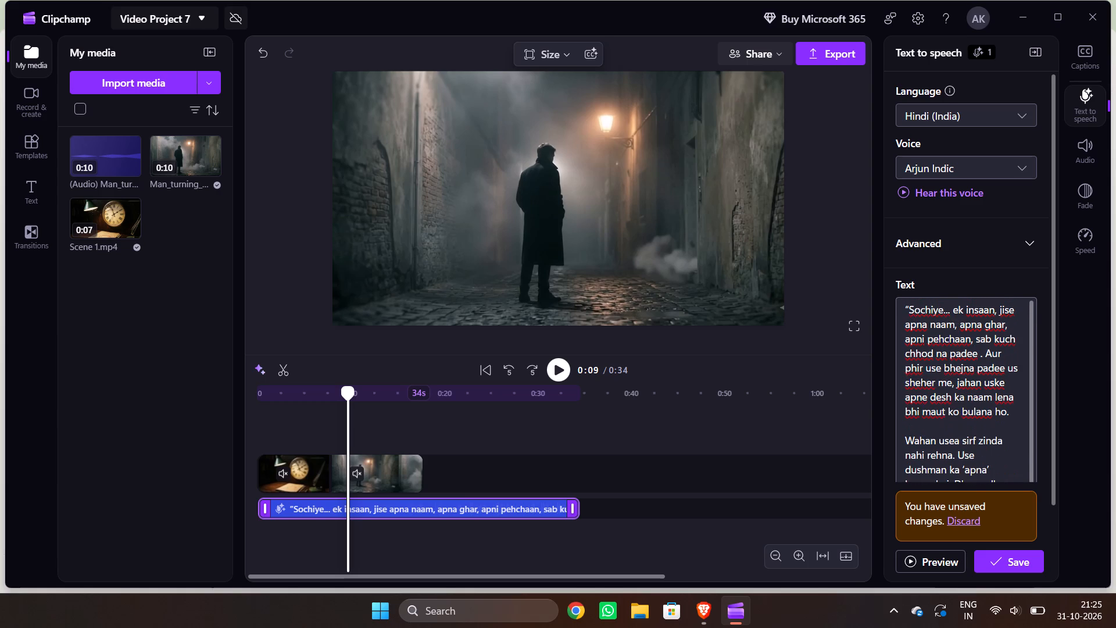
left_click(1002, 369)
key("BackSpace")
key("BackSpace")
type("ee")
left_click(1007, 556)
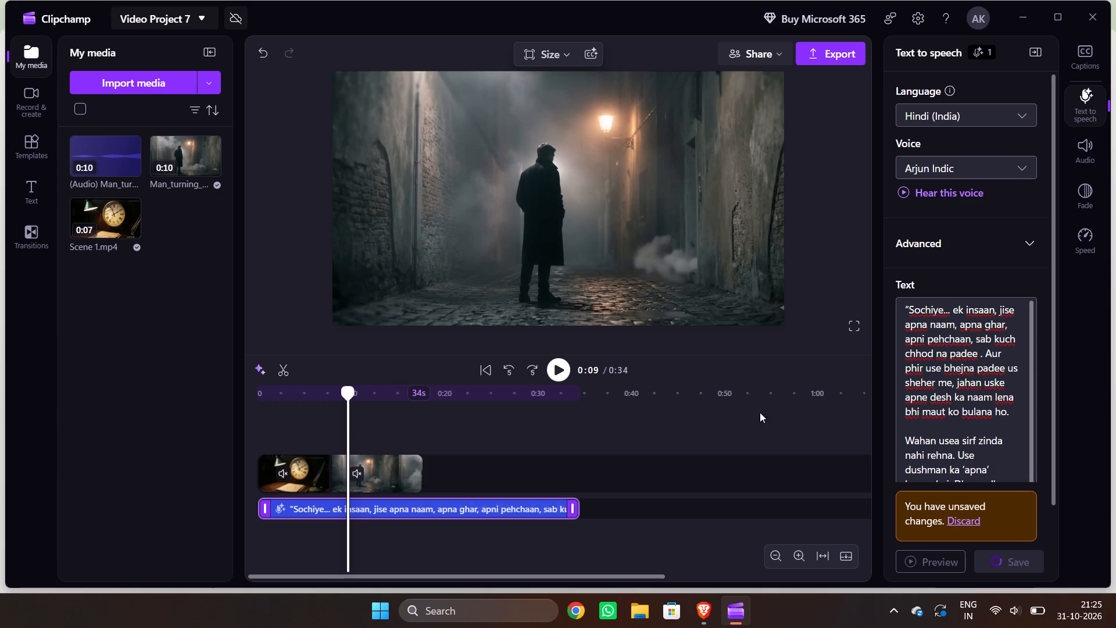
Play the newly saved narration, jumping back to near its start to hear the respelled words.
left_click(557, 377)
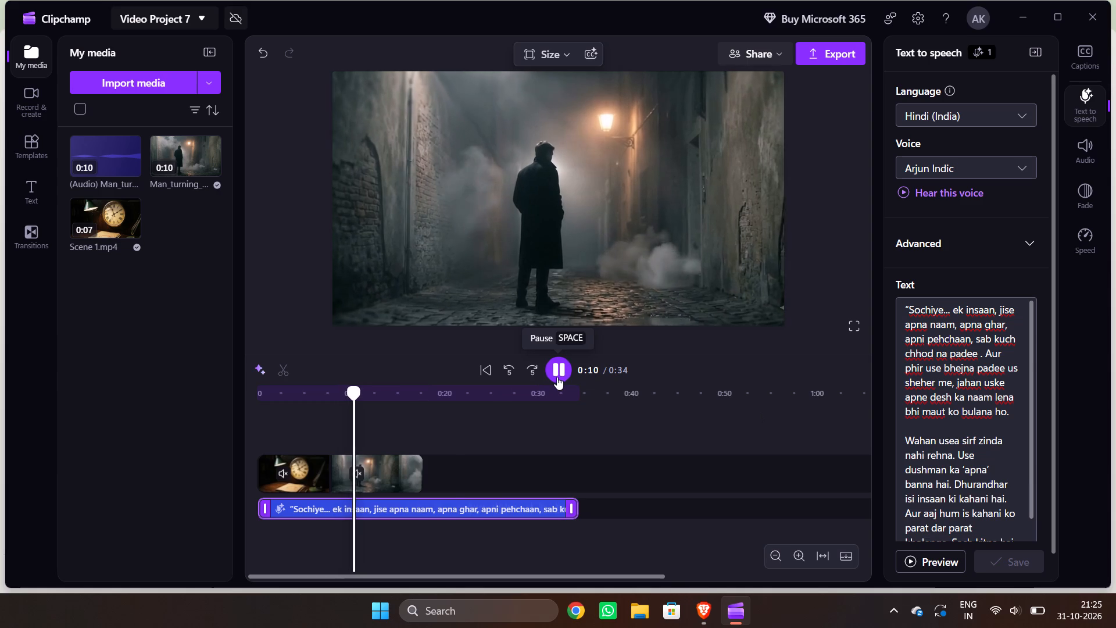
left_click(280, 404)
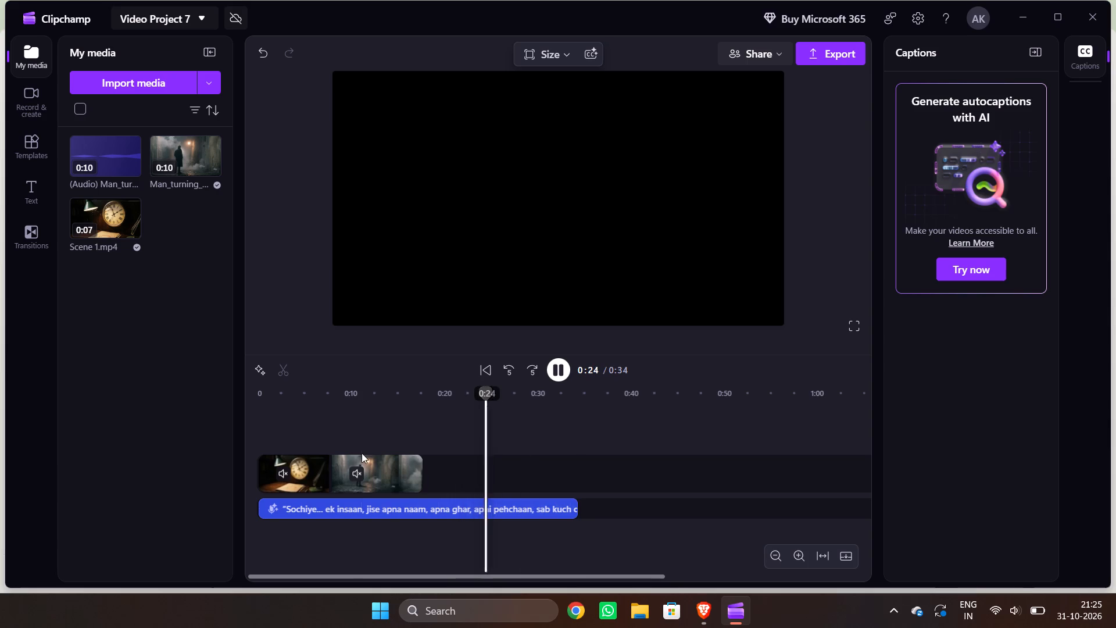
Delete the Man_turning_head_in_fog video clip from the timeline.
left_click(395, 462)
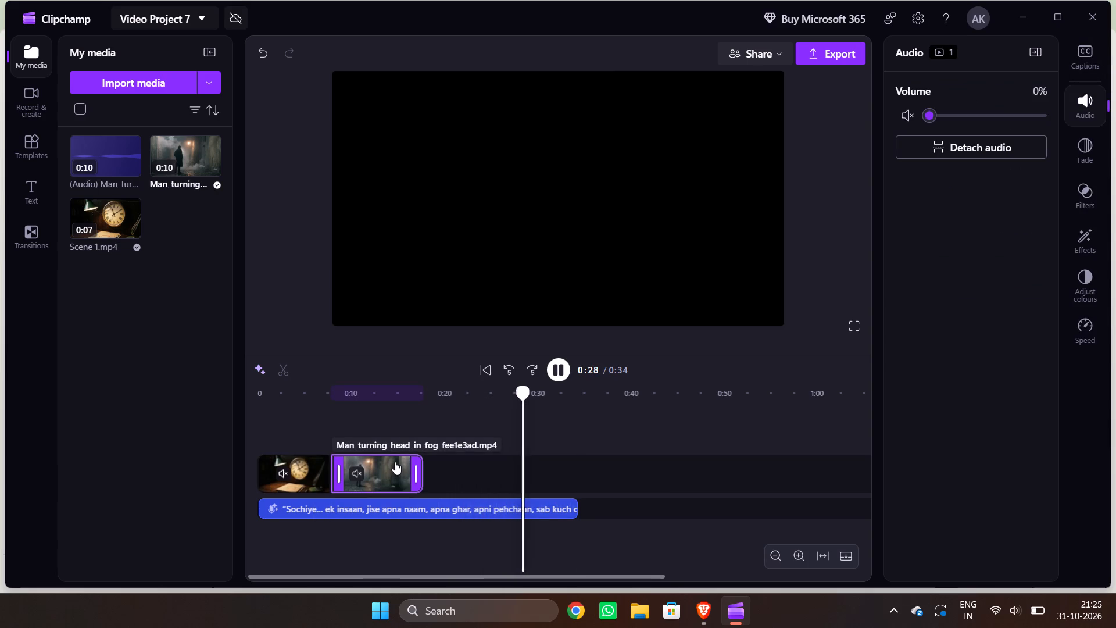
key("Delete")
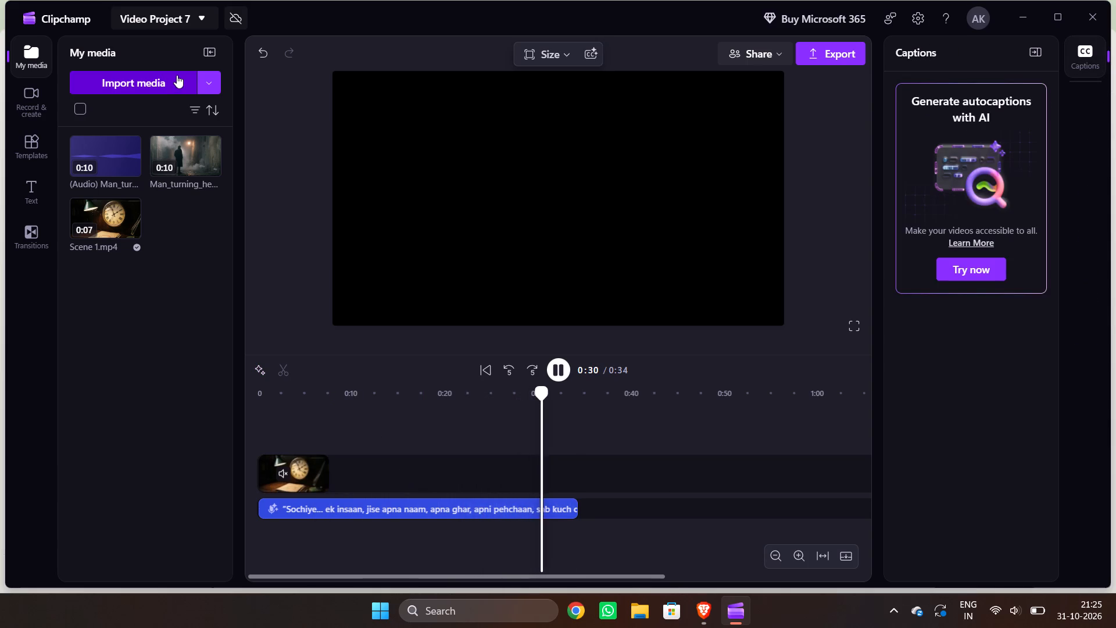
Import scene 2.png from the Downloads folder and place it on the video track directly after the Scene 1 clip.
left_click(177, 75)
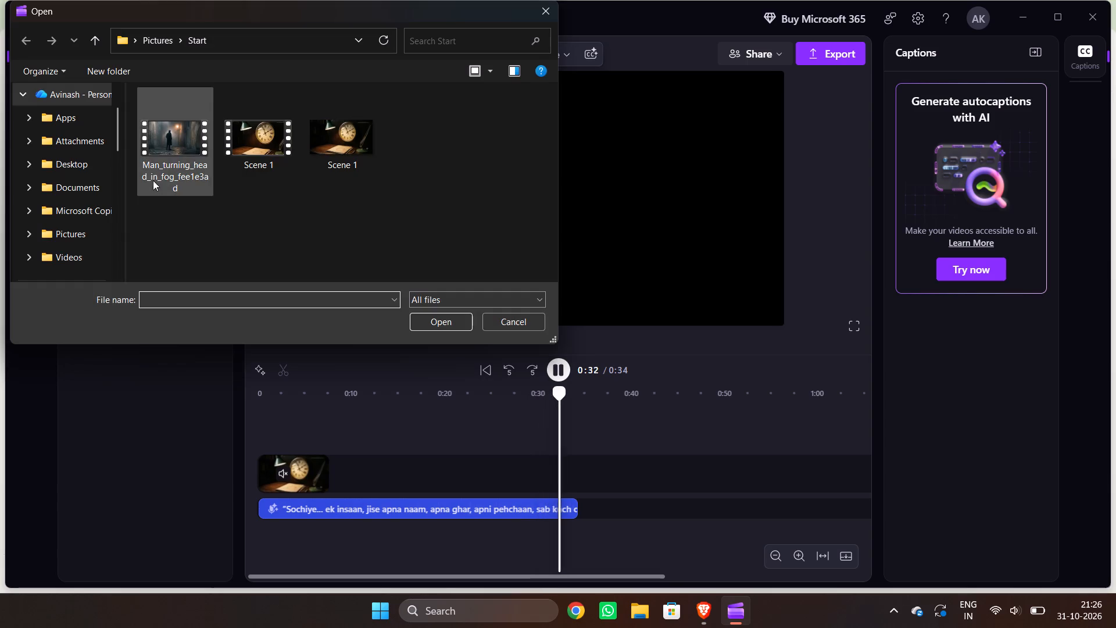
scroll(73, 158, "down", 1)
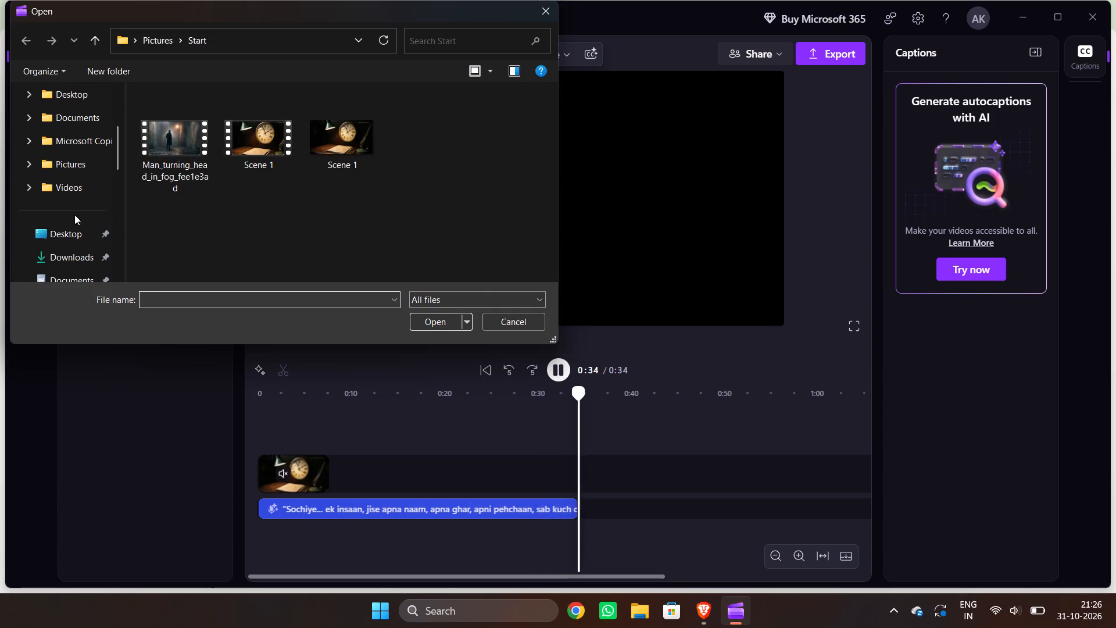
double_click(70, 259)
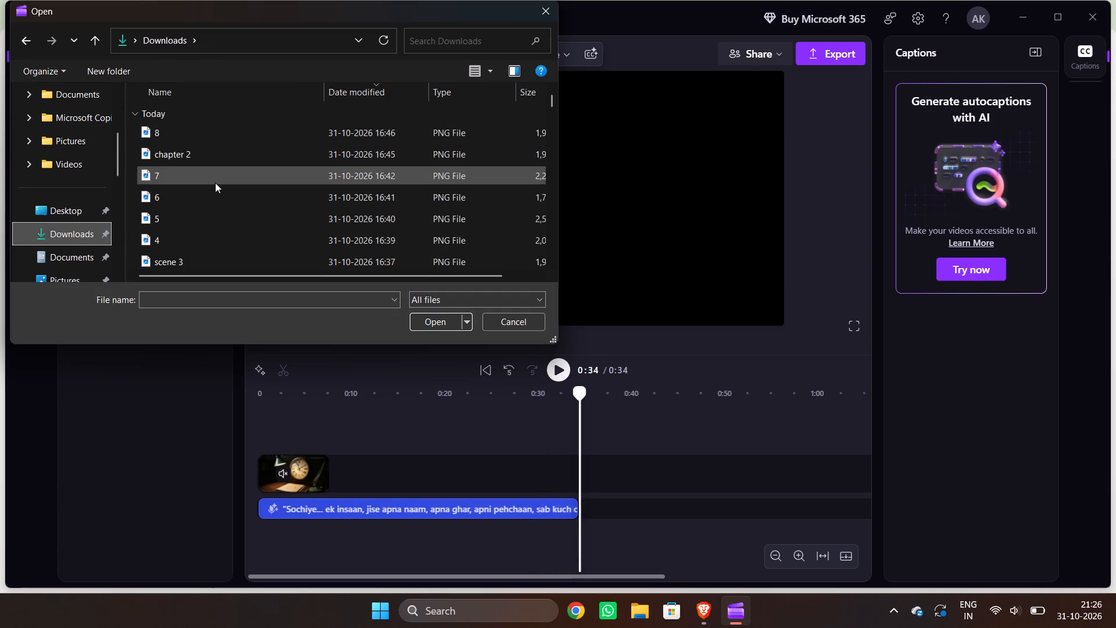
scroll(215, 183, "down", 1)
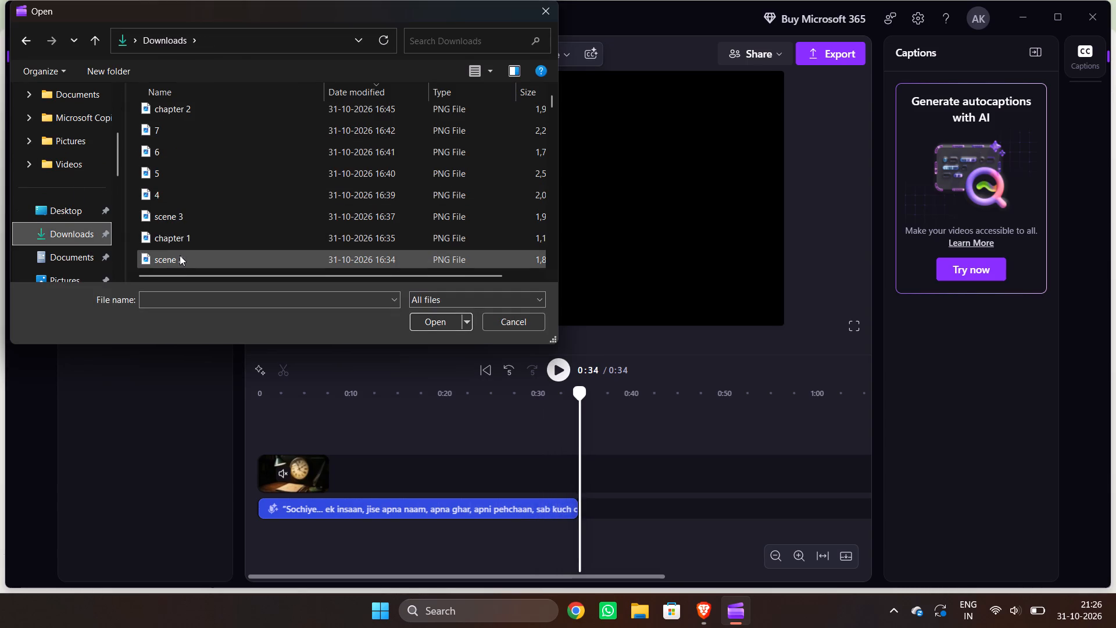
double_click(180, 255)
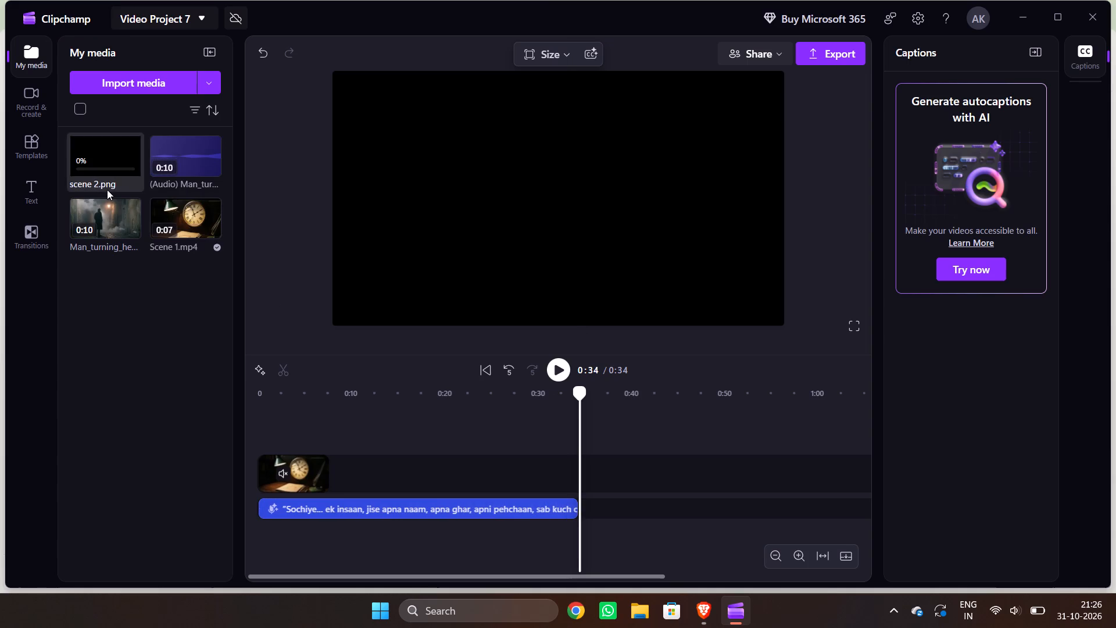
left_click_drag(105, 154, 441, 432)
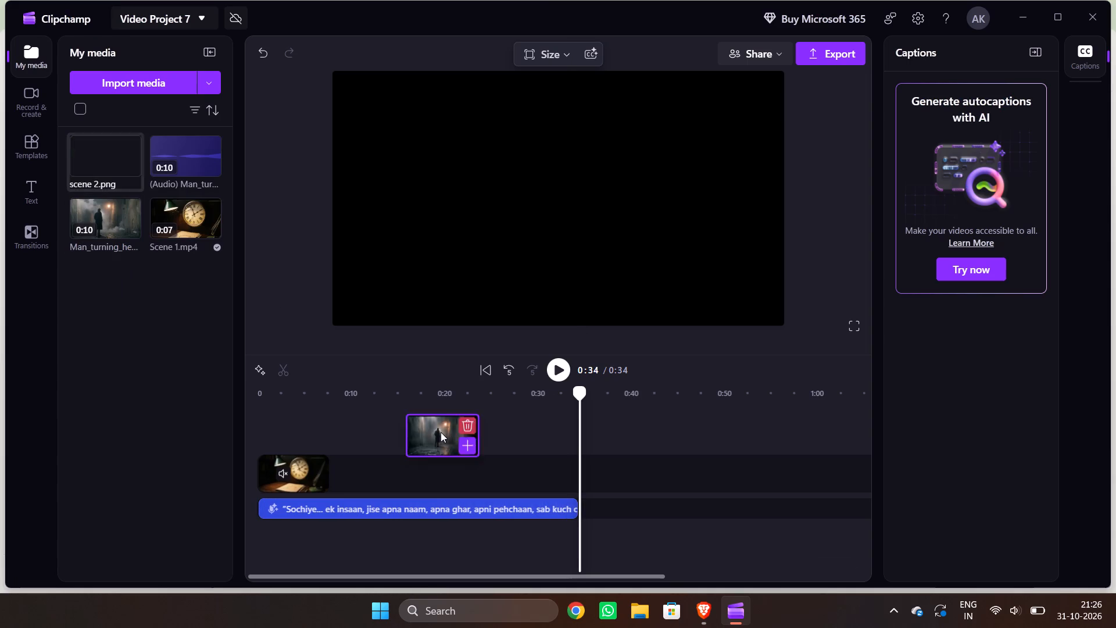
left_click_drag(441, 432, 364, 459)
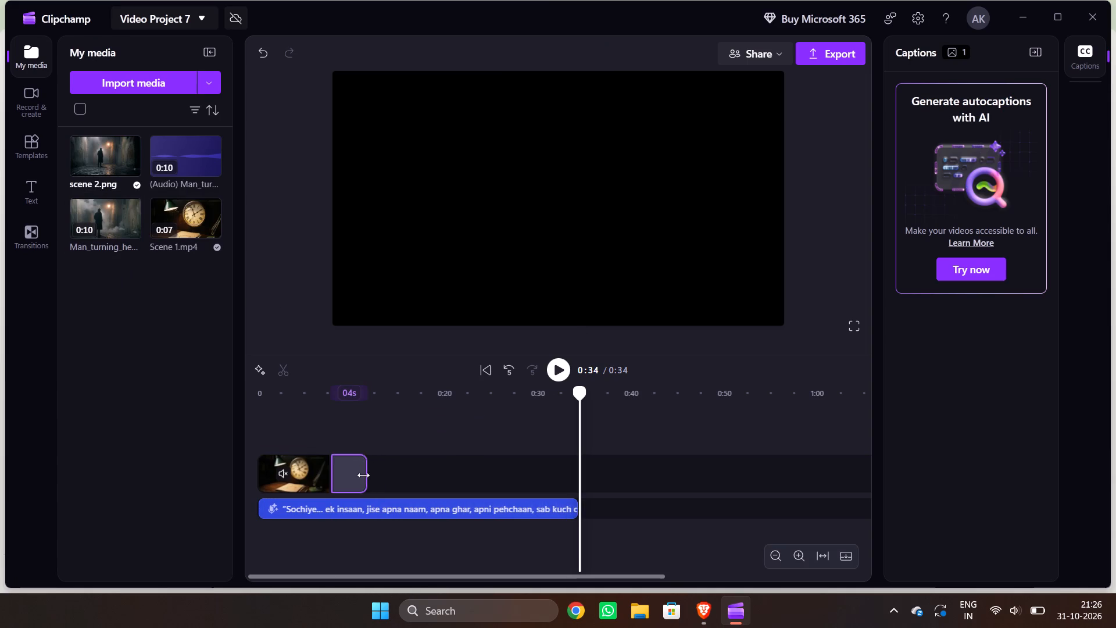
Extend the scene 2 image clip to about 26 s so it ends with the narration at 0:34.
left_click(368, 477)
left_click_drag(368, 477, 553, 476)
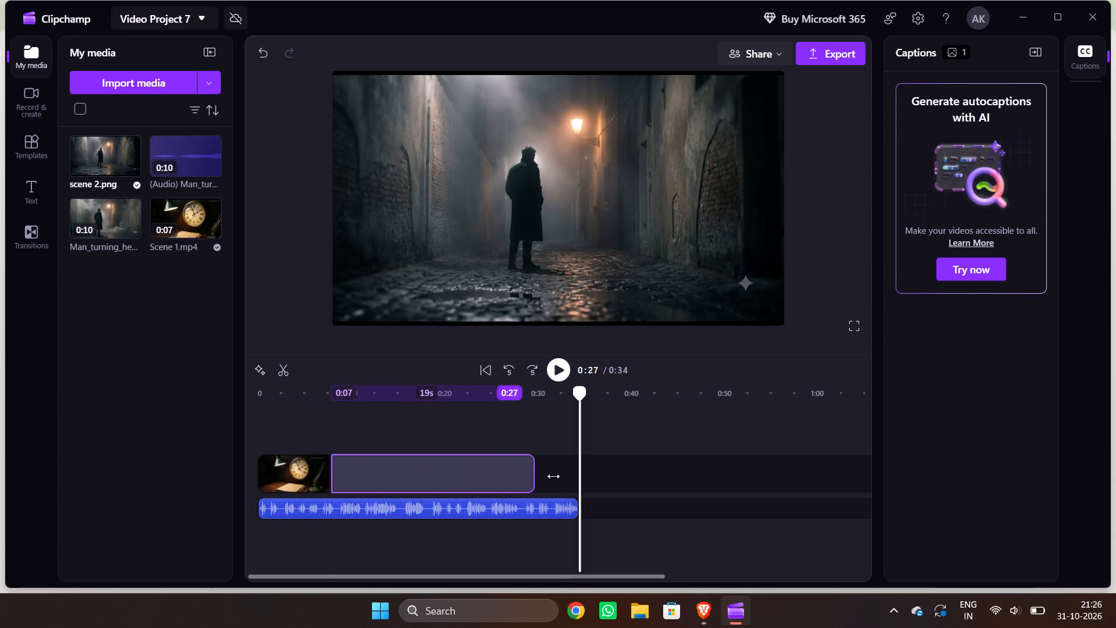
left_click_drag(553, 476, 581, 478)
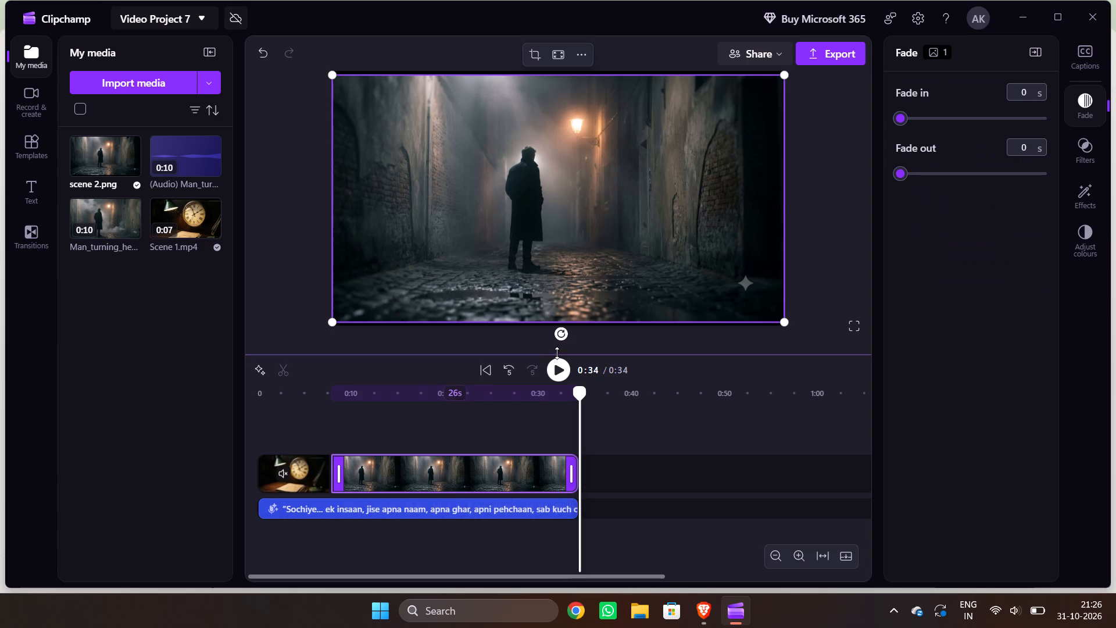
Play the project from the start to about 0:20, checking the scene 2 image against the narration.
left_click(562, 371)
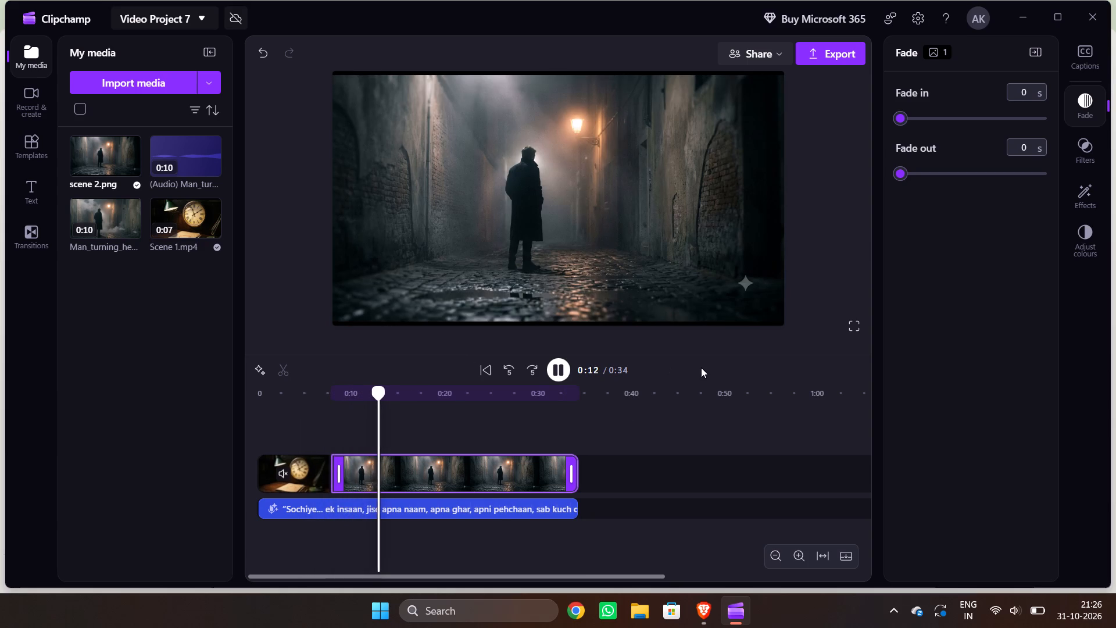
left_click(668, 279)
left_click(684, 273)
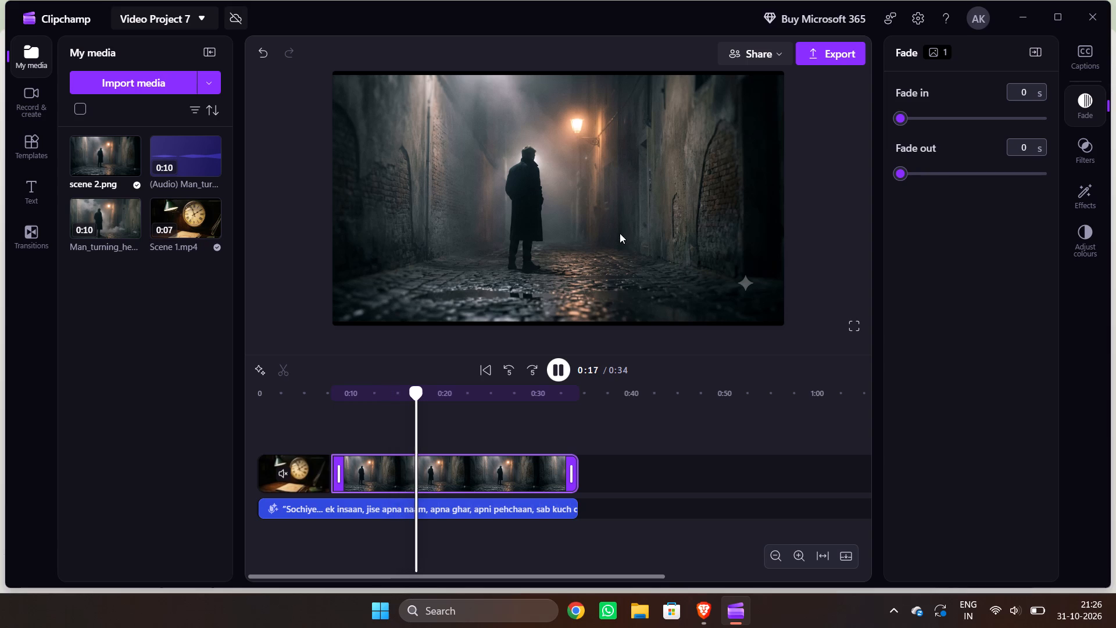
left_click(560, 367)
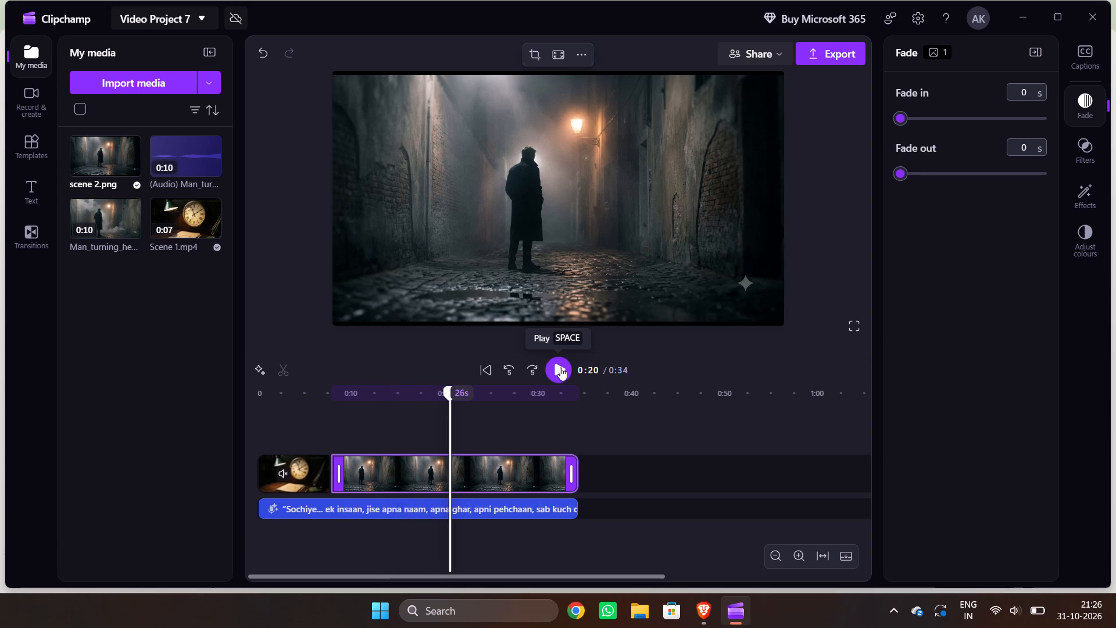
Enlarge the scene 2 image beyond the video frame from its lower corner so the sparkle watermark falls outside.
left_click(679, 243)
left_click_drag(782, 322, 835, 357)
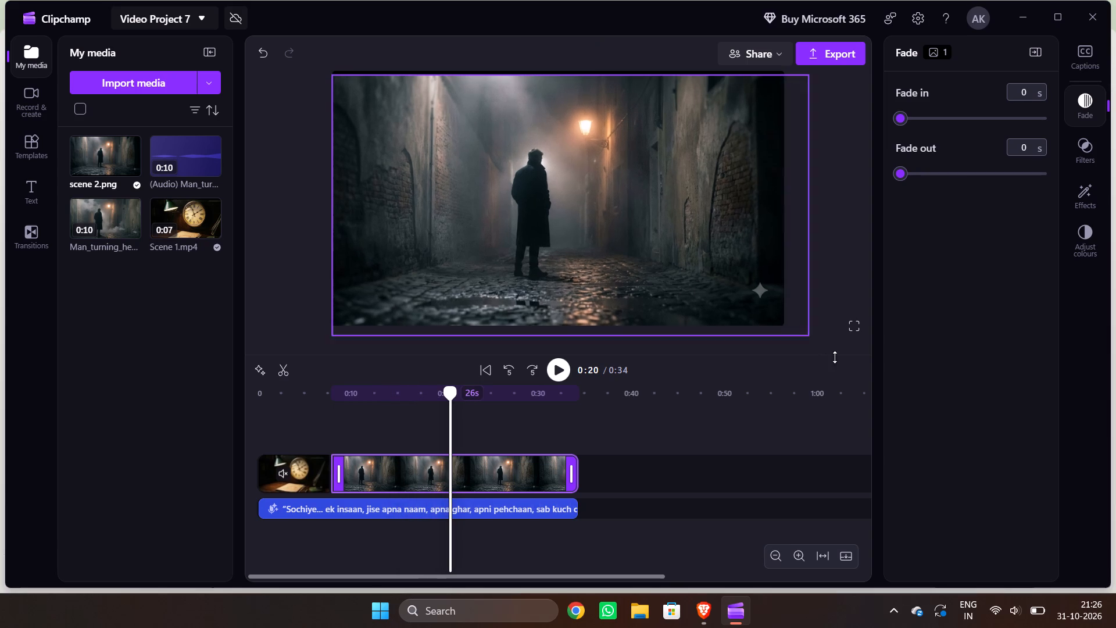
left_click_drag(835, 357, 843, 363)
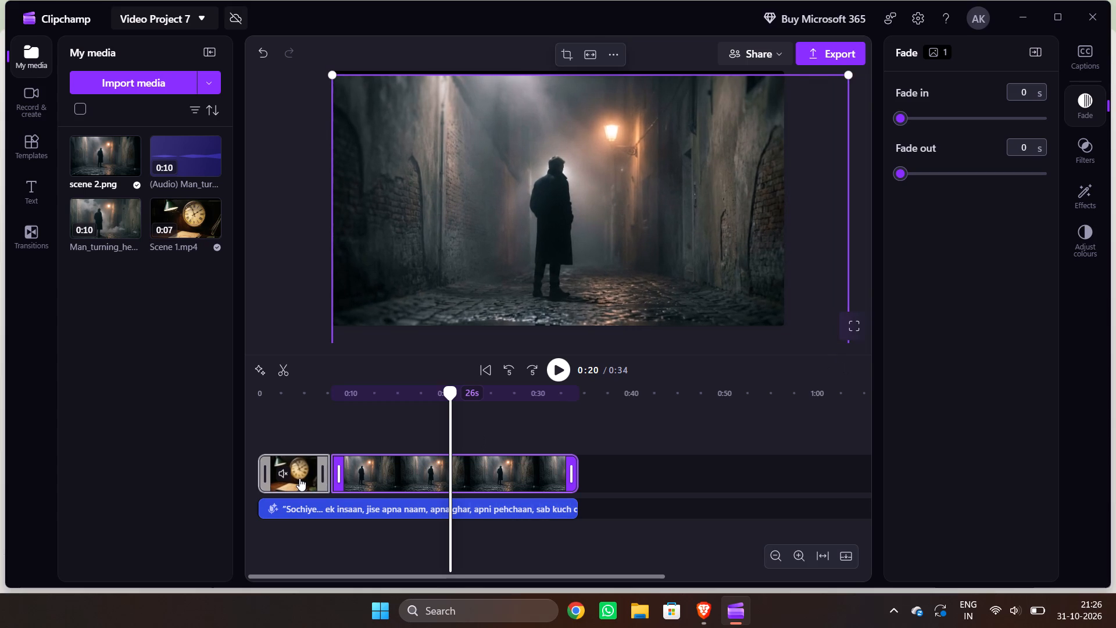
Enlarge the scene 2 image slightly from its upper-left corner so it covers the black strip along the frame's top edge.
left_click(299, 478)
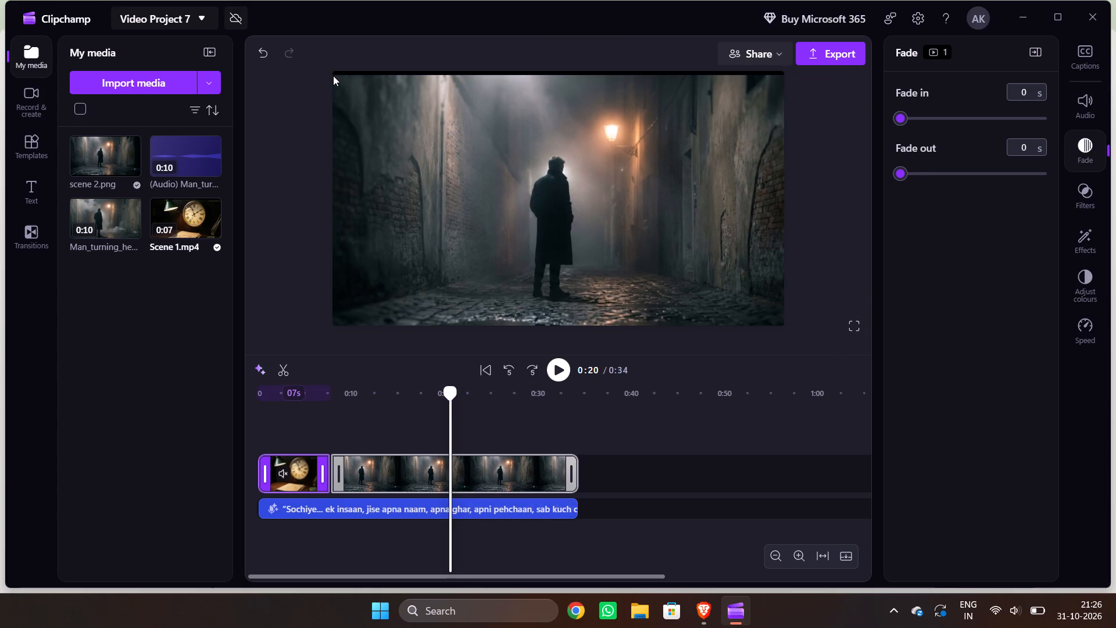
left_click(349, 81)
left_click_drag(333, 69, 323, 63)
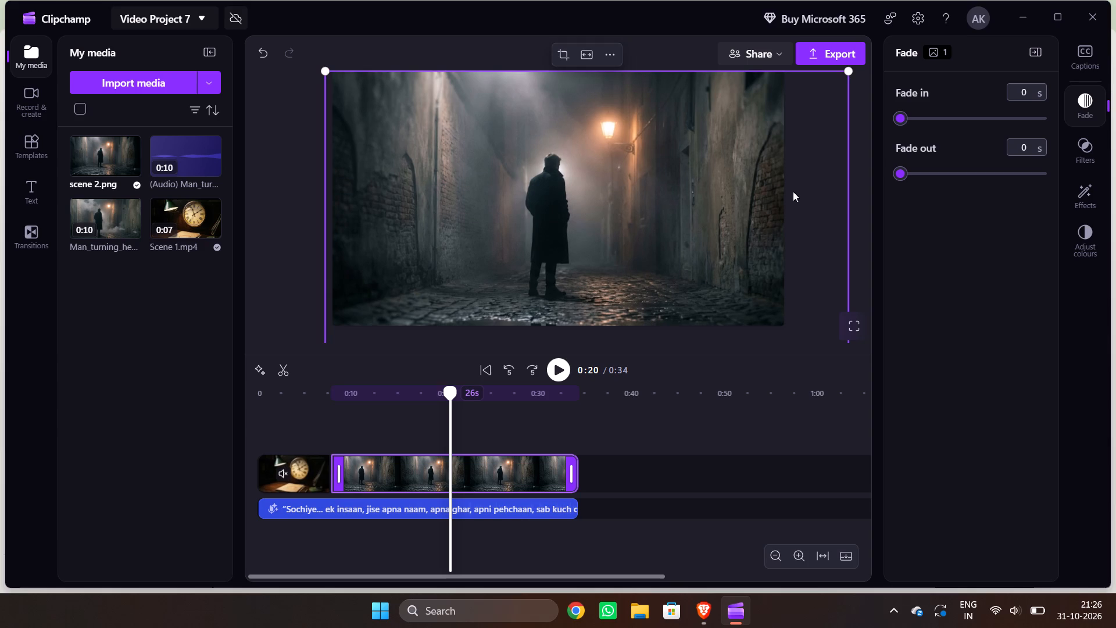
left_click(282, 220)
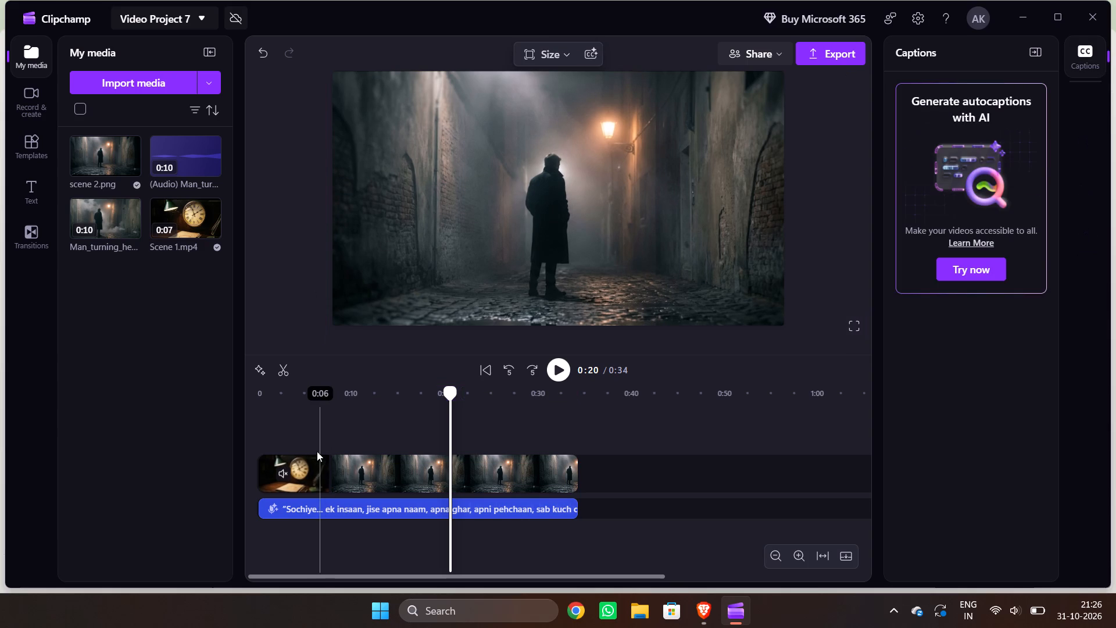
At about 0:06, enlarge the Scene 1 clip slightly from its upper-left corner so it fully covers the frame's top edge.
left_click(314, 454)
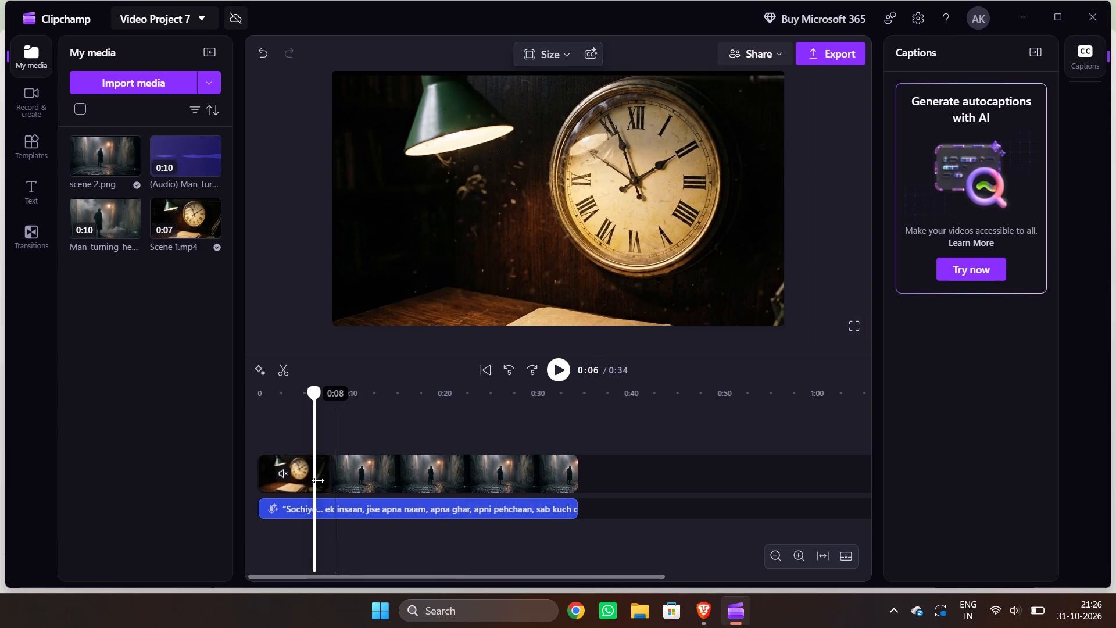
left_click(668, 182)
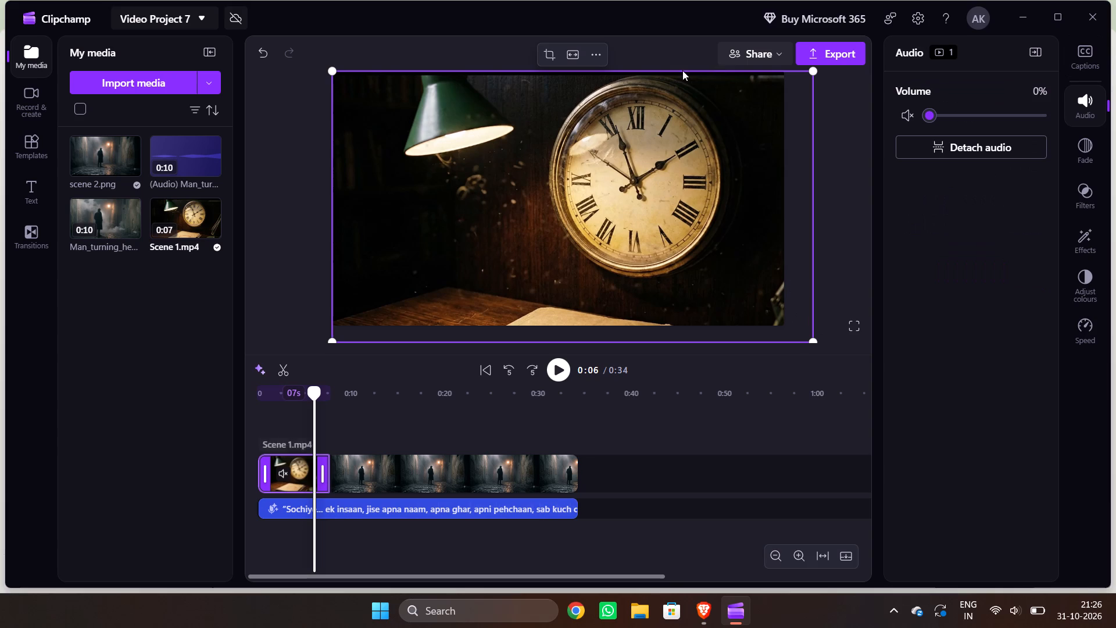
left_click_drag(330, 66, 324, 60)
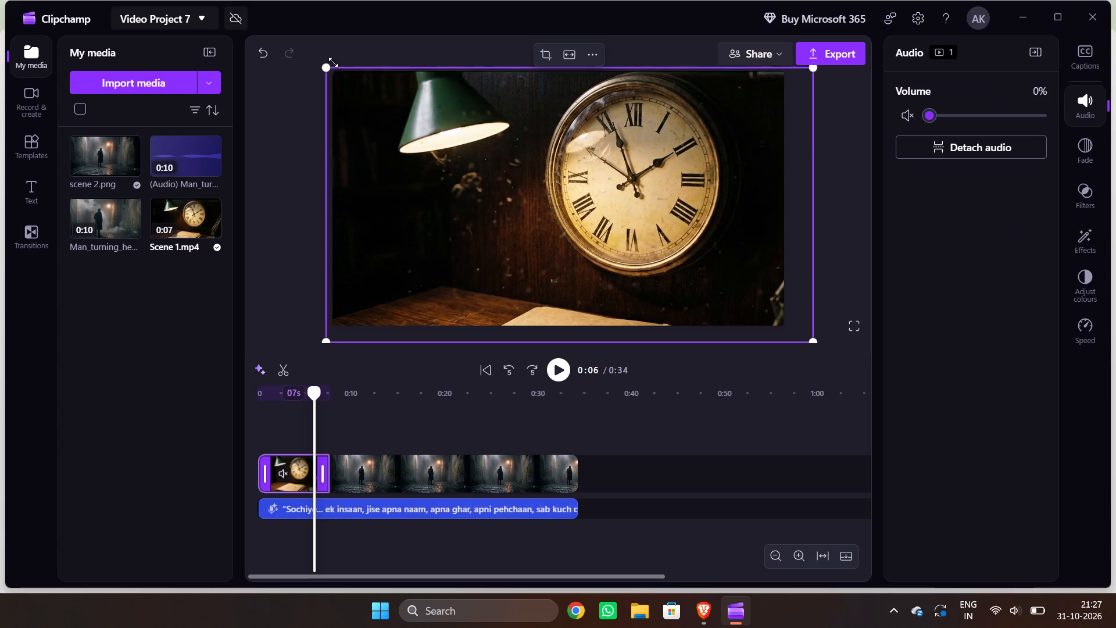
left_click(847, 160)
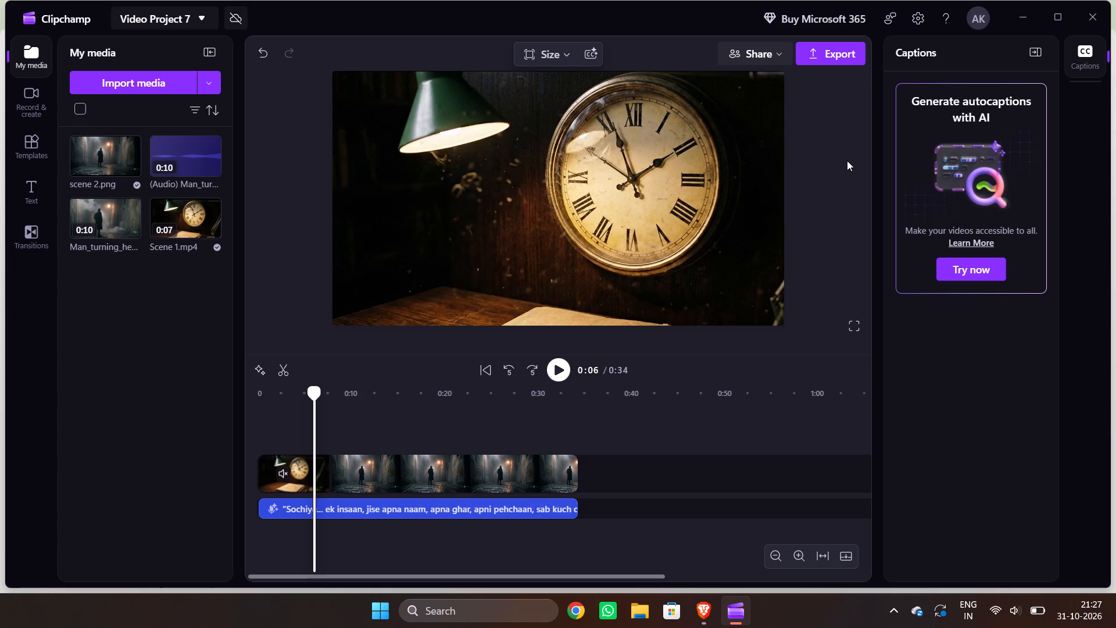
Shorten the scene 2 image clip to about 9 s by trimming its end, making room for another clip.
left_click(419, 480)
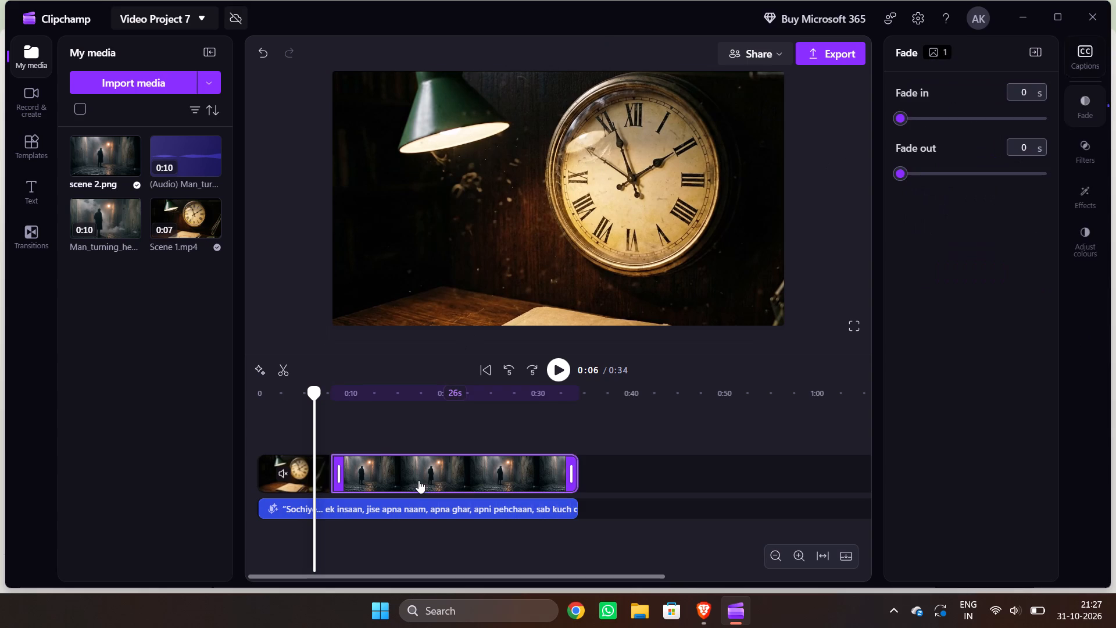
left_click_drag(571, 473, 449, 475)
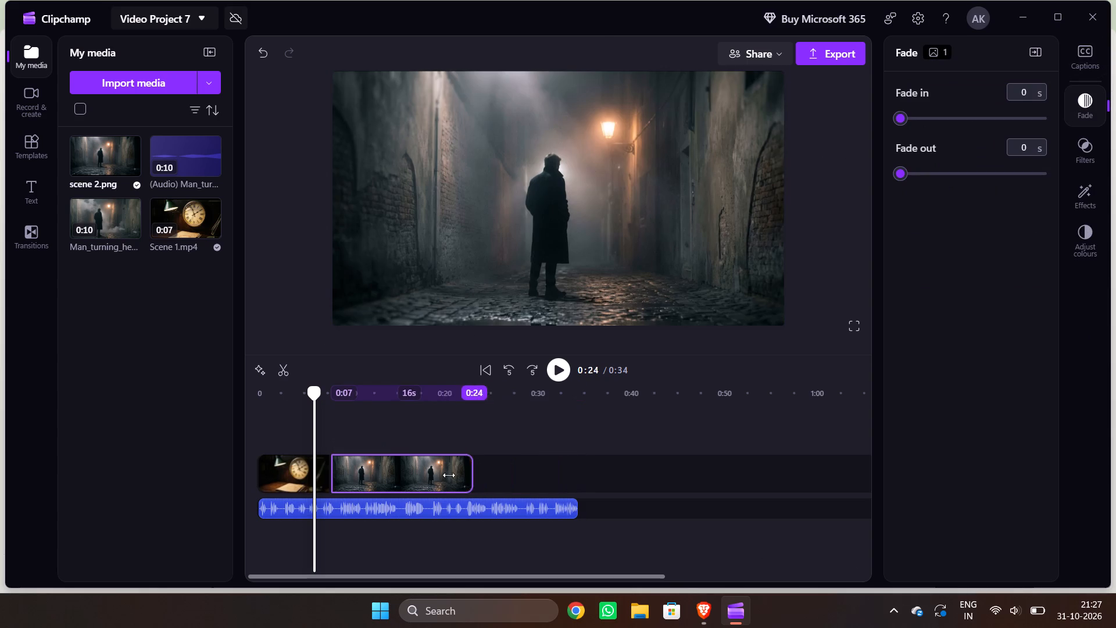
left_click_drag(449, 475, 409, 475)
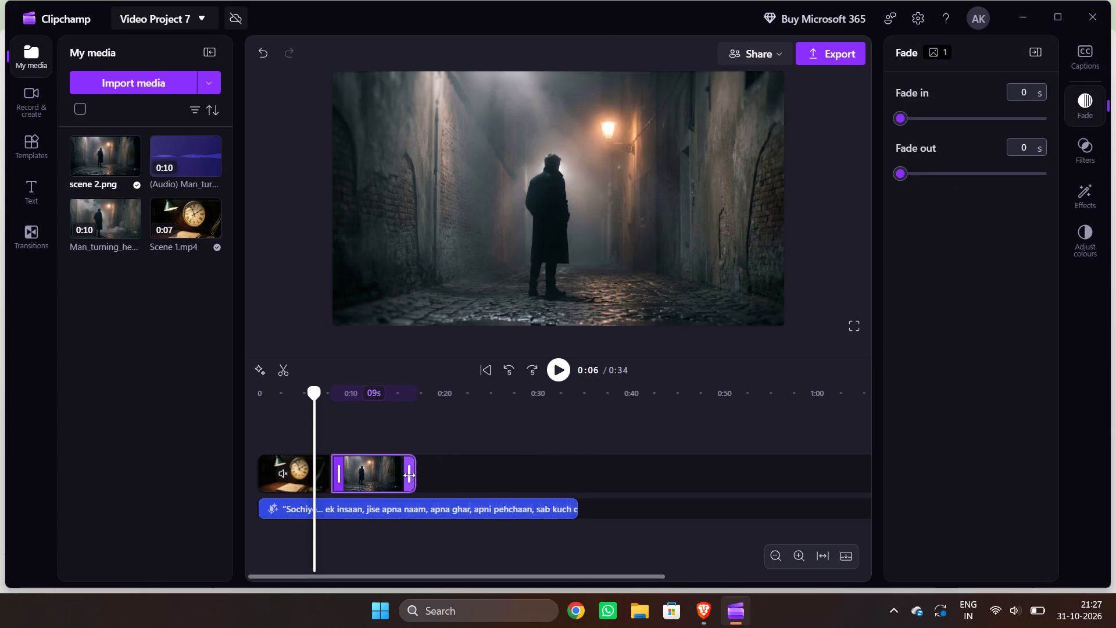
Place the 10 s Man_turning_head video on the video track after the scene 2 image, ending with the narration at 0:34.
left_click_drag(103, 217, 427, 430)
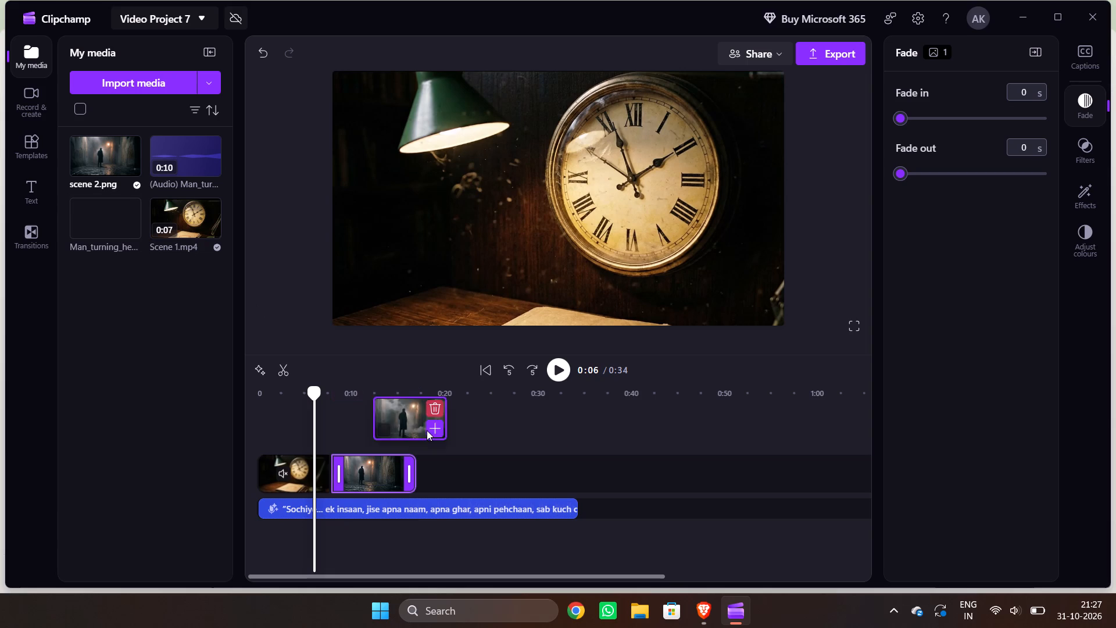
left_click_drag(427, 430, 453, 513)
scroll(459, 469, "down", 2)
left_click_drag(324, 452, 457, 499)
left_click_drag(507, 474, 526, 476)
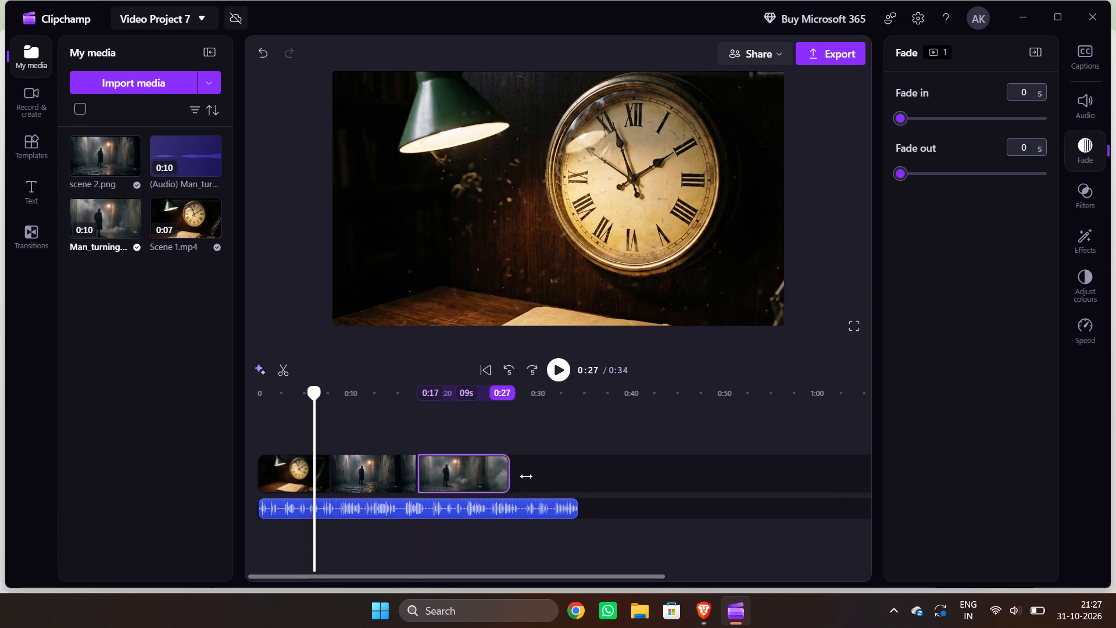
left_click_drag(526, 476, 528, 476)
left_click_drag(471, 469, 531, 473)
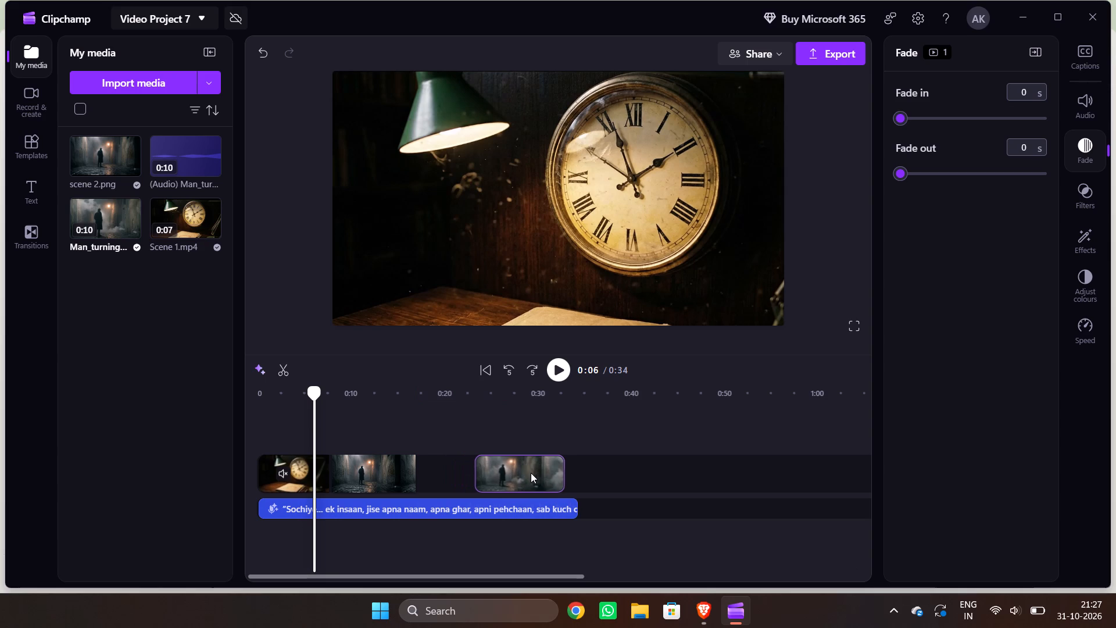
left_click_drag(531, 473, 539, 473)
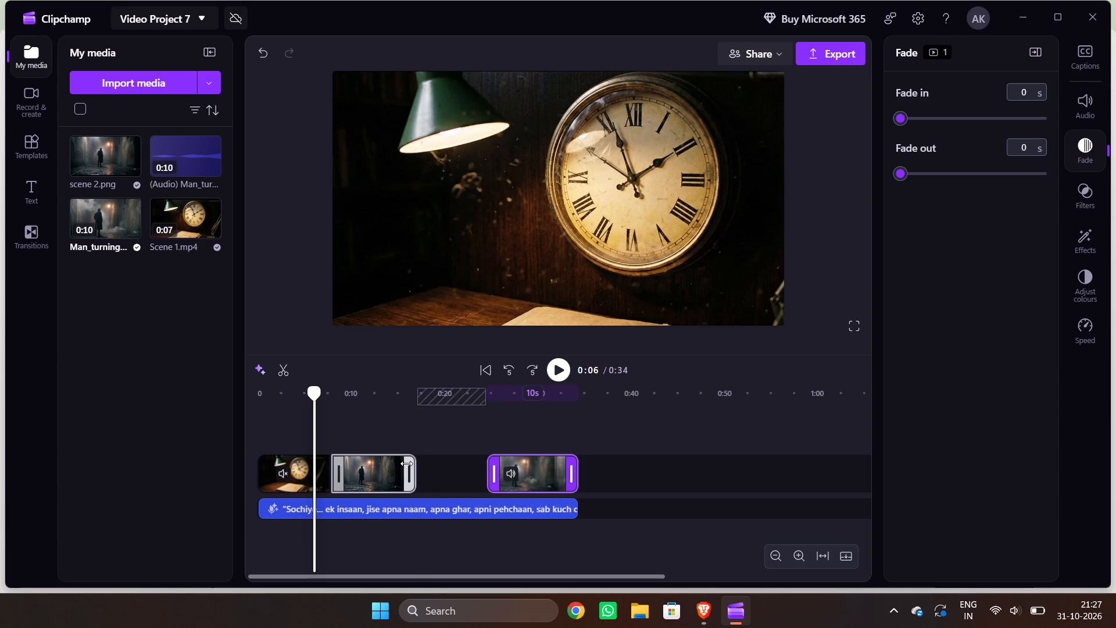
Extend the scene 2 image clip to about 16 s so it fills the gap before the Man_turning_head video.
left_click_drag(406, 463, 483, 469)
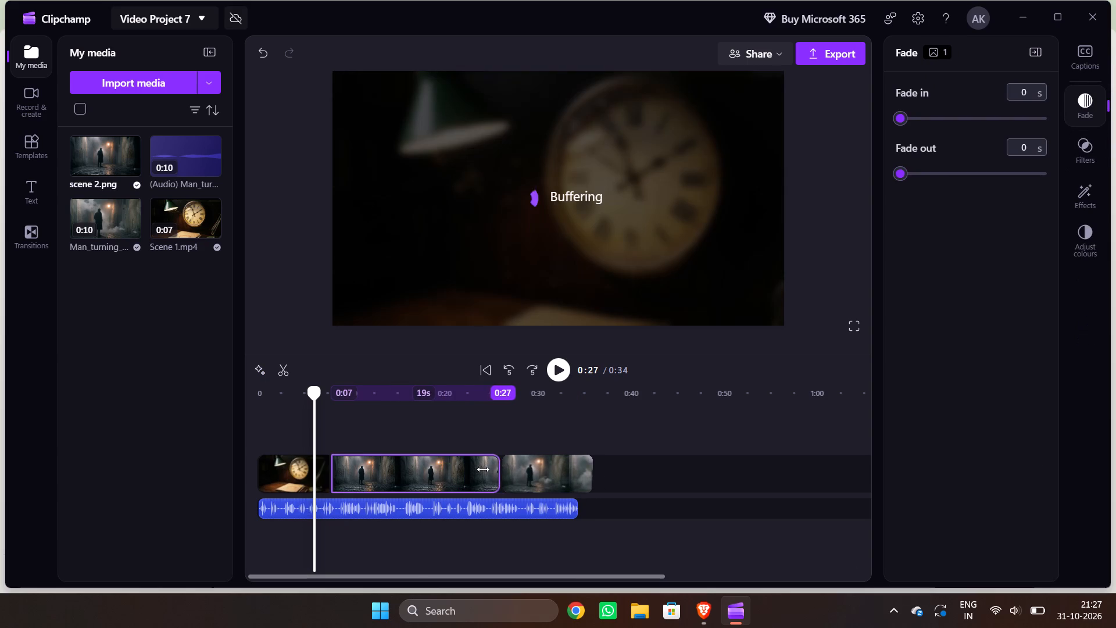
left_click_drag(483, 469, 475, 470)
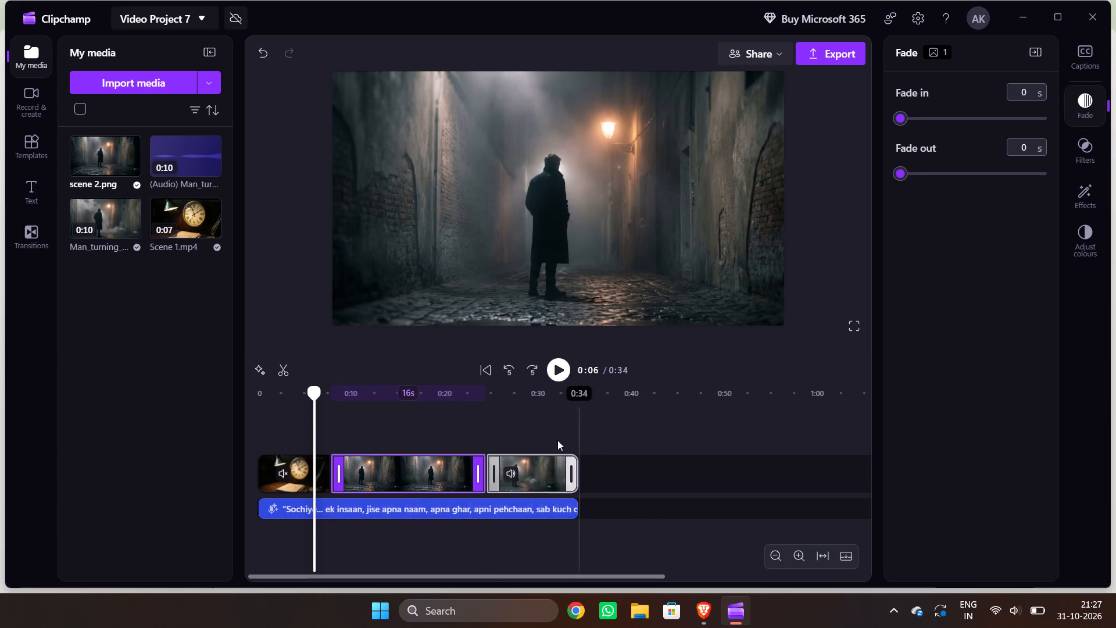
Play the project from 0:06 to the end, checking the clip sequence against the narration.
left_click(555, 372)
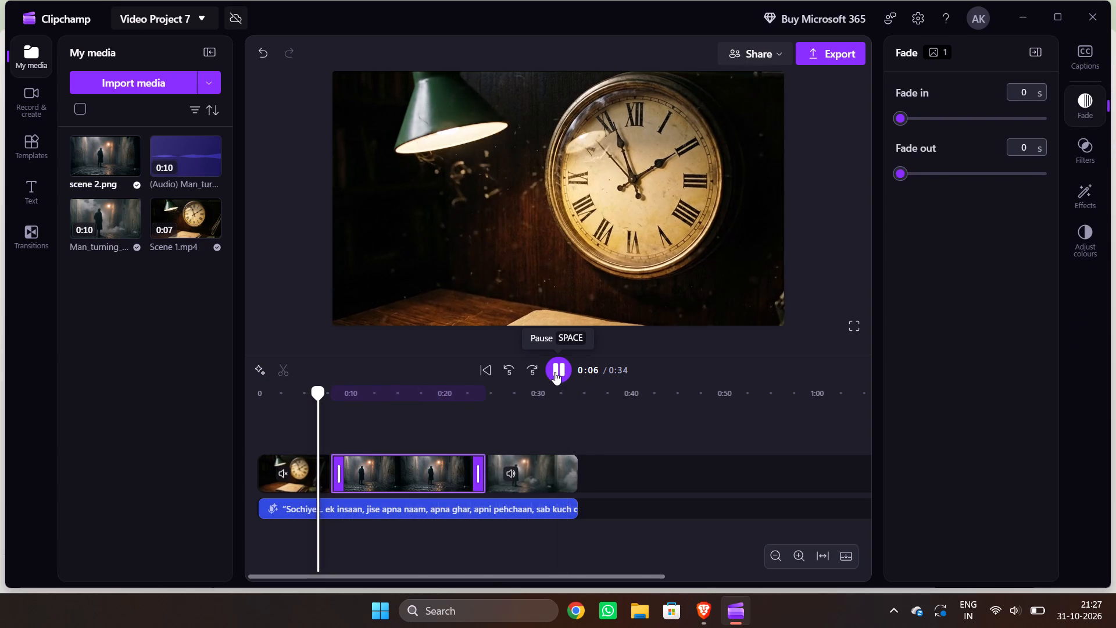
left_click(689, 373)
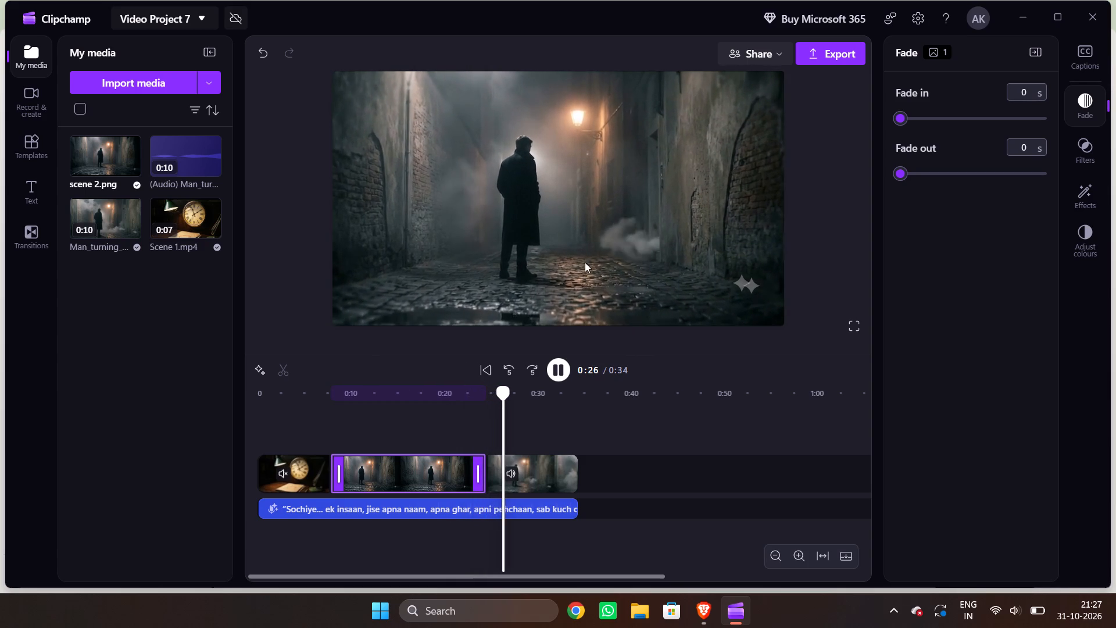
left_click(699, 254)
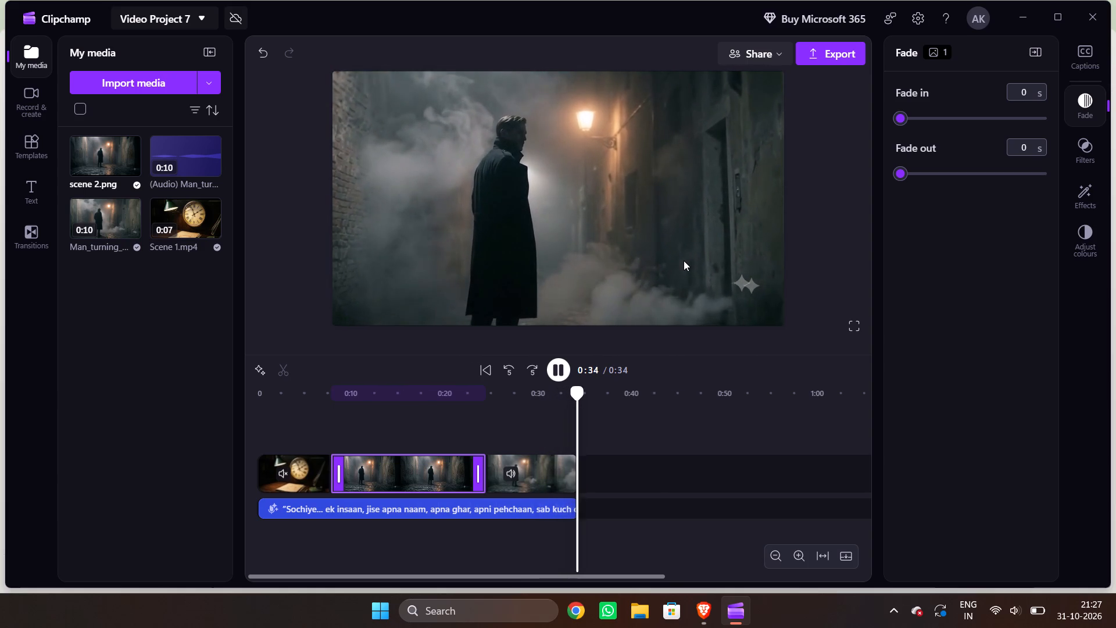
Enlarge the Man_turning_head video beyond the frame from its lower-right corner so the sparkle watermark falls outside.
left_click(720, 270)
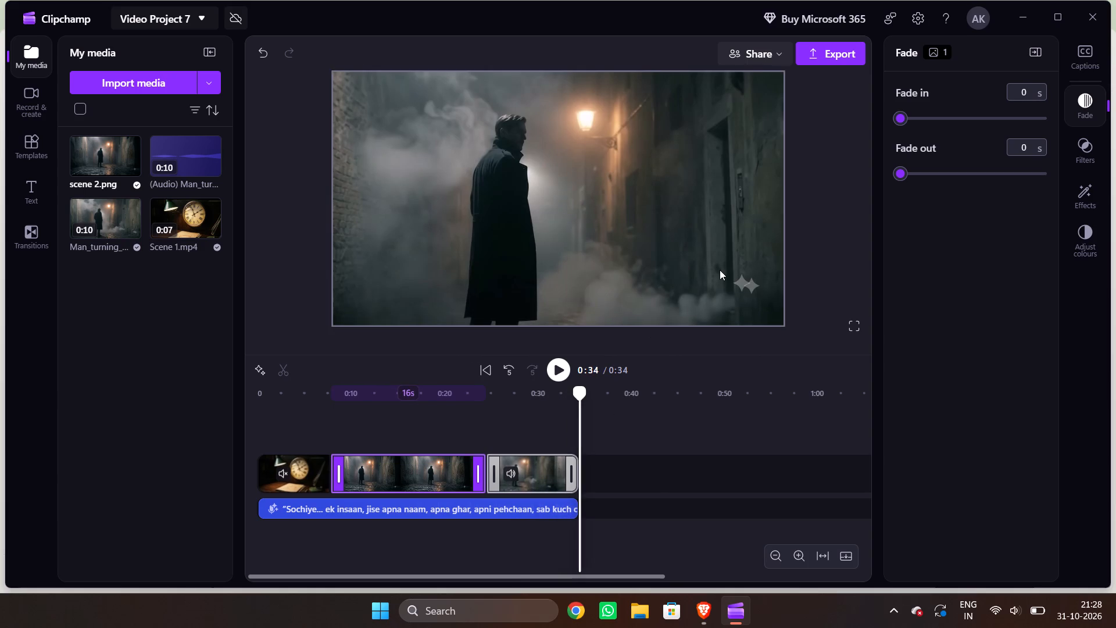
left_click_drag(784, 322, 818, 355)
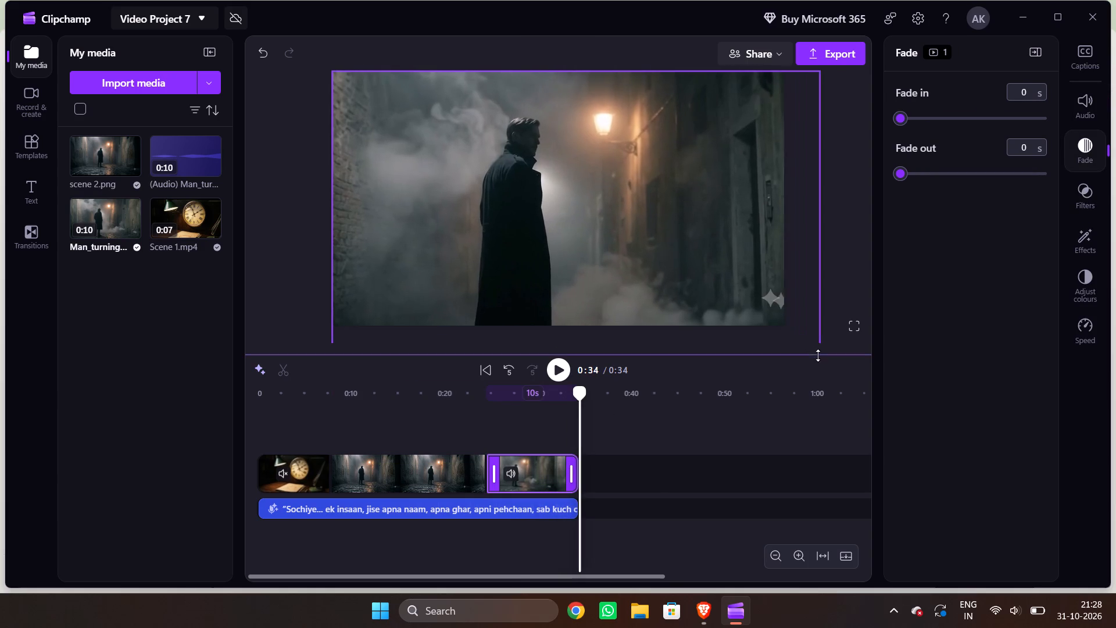
left_click_drag(818, 355, 838, 365)
left_click(817, 208)
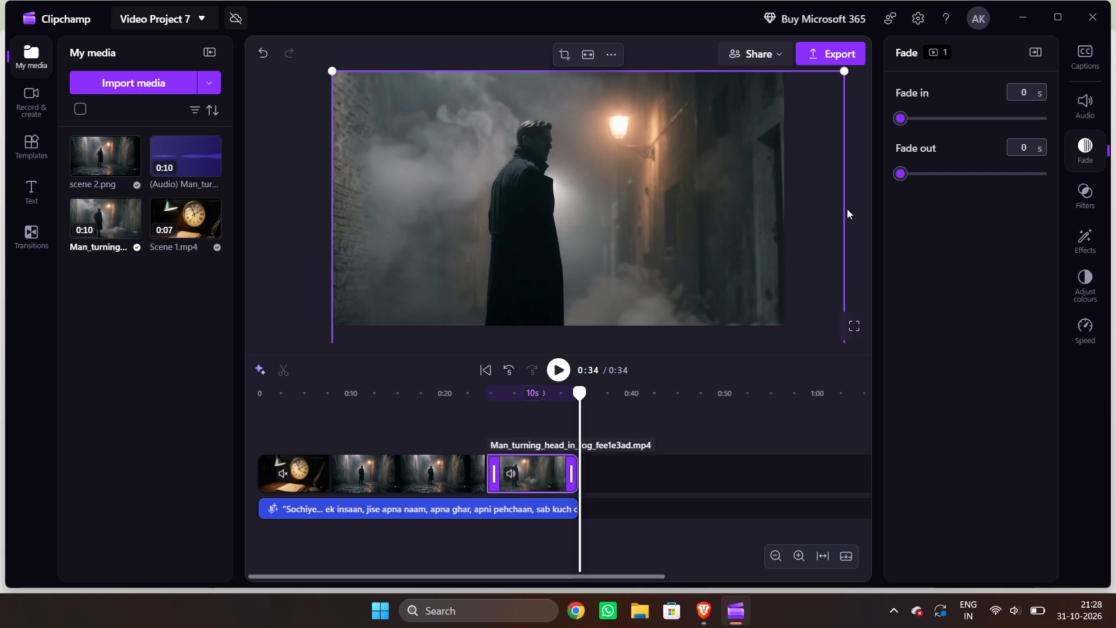
left_click(859, 211)
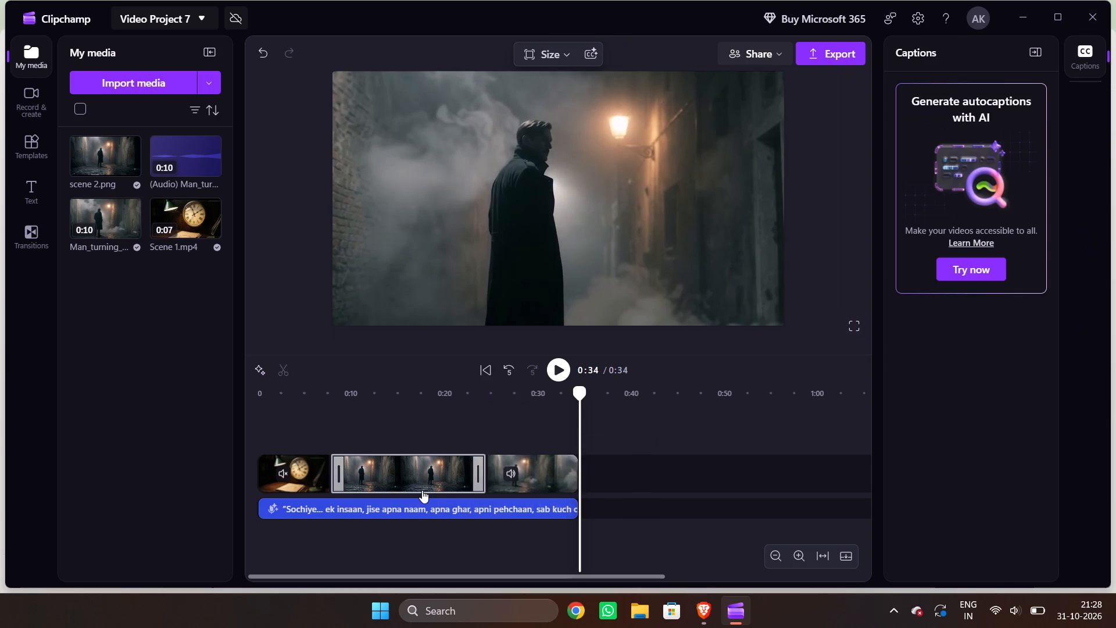
In the narration text, change "Use dushman" to "Us dushman" and "usea sirf" to "us sirf", and save the changes.
left_click(416, 523)
left_click(414, 508)
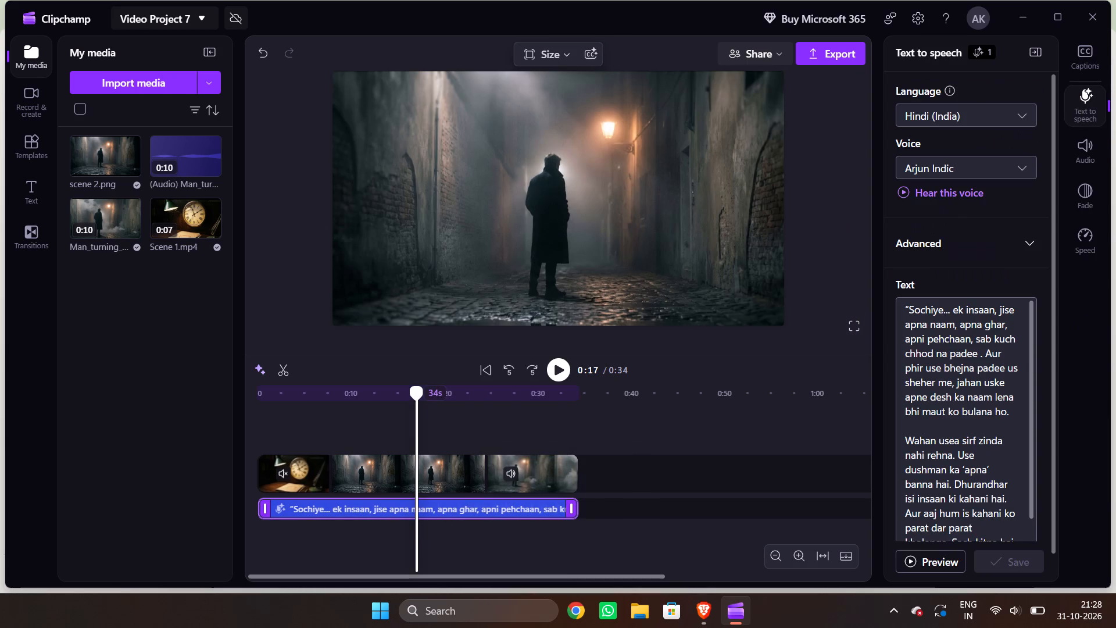
left_click(976, 462)
key("BackSpace")
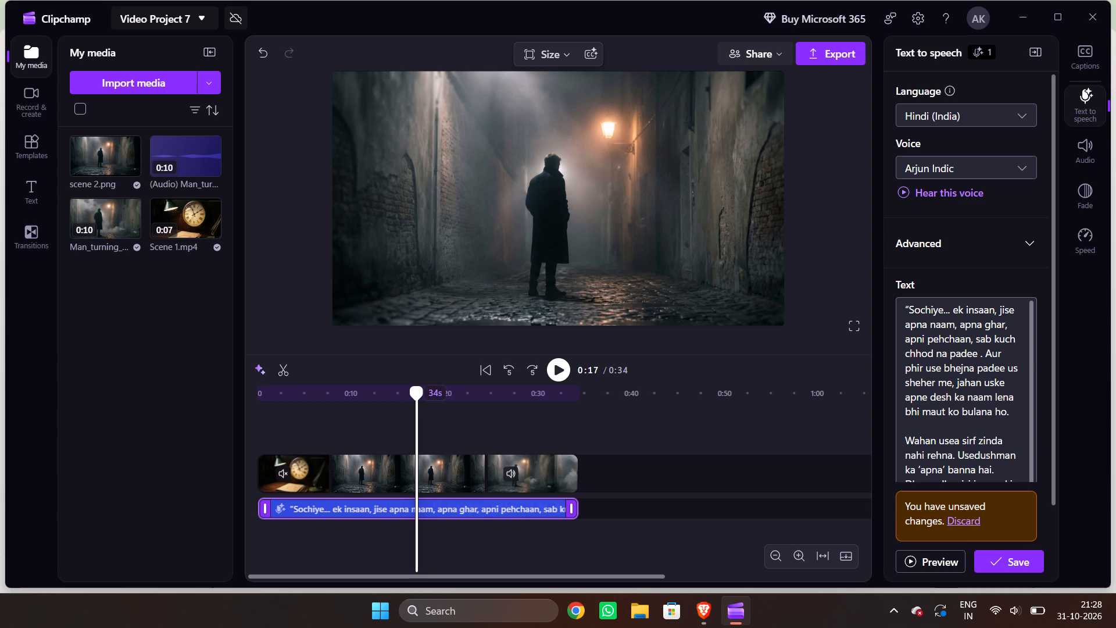
key("BackSpace")
key("space")
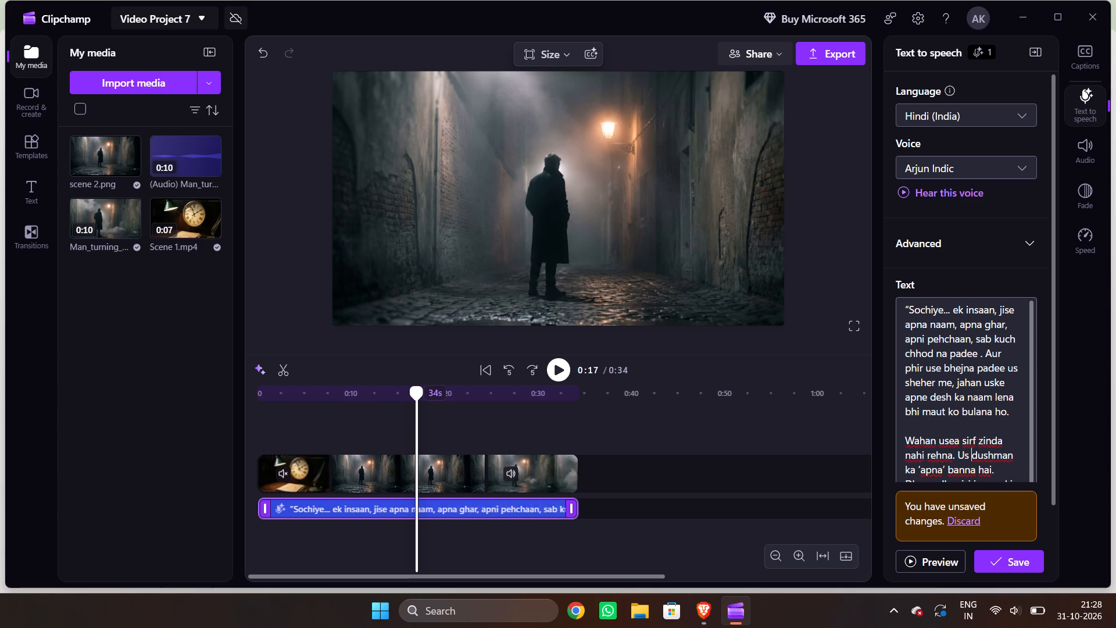
left_click(958, 441)
key("BackSpace")
key("BackSpace")
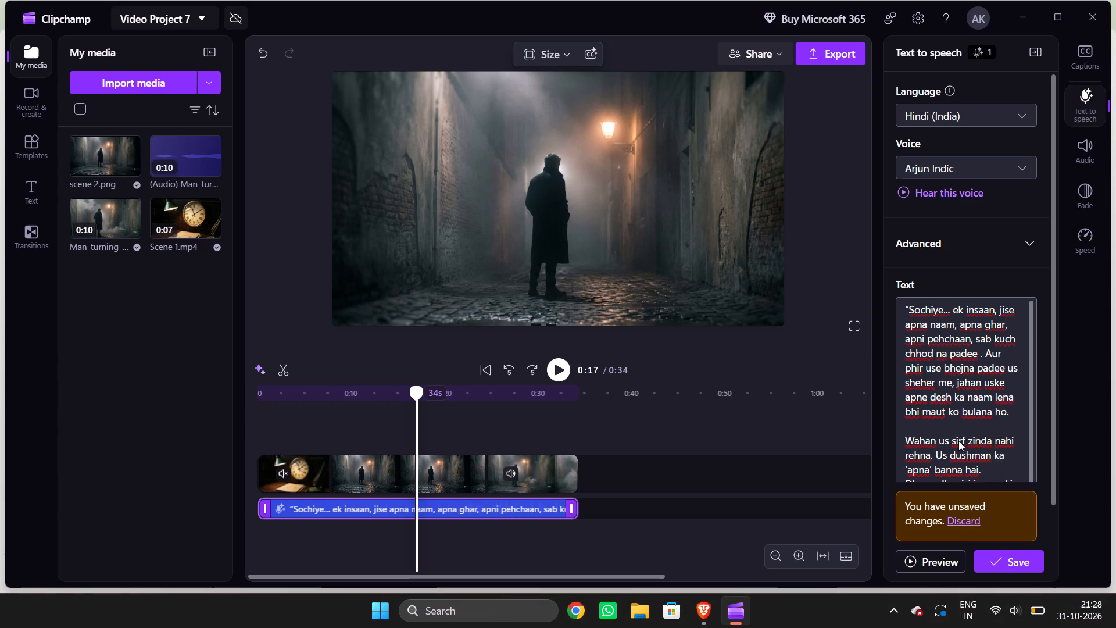
key("space")
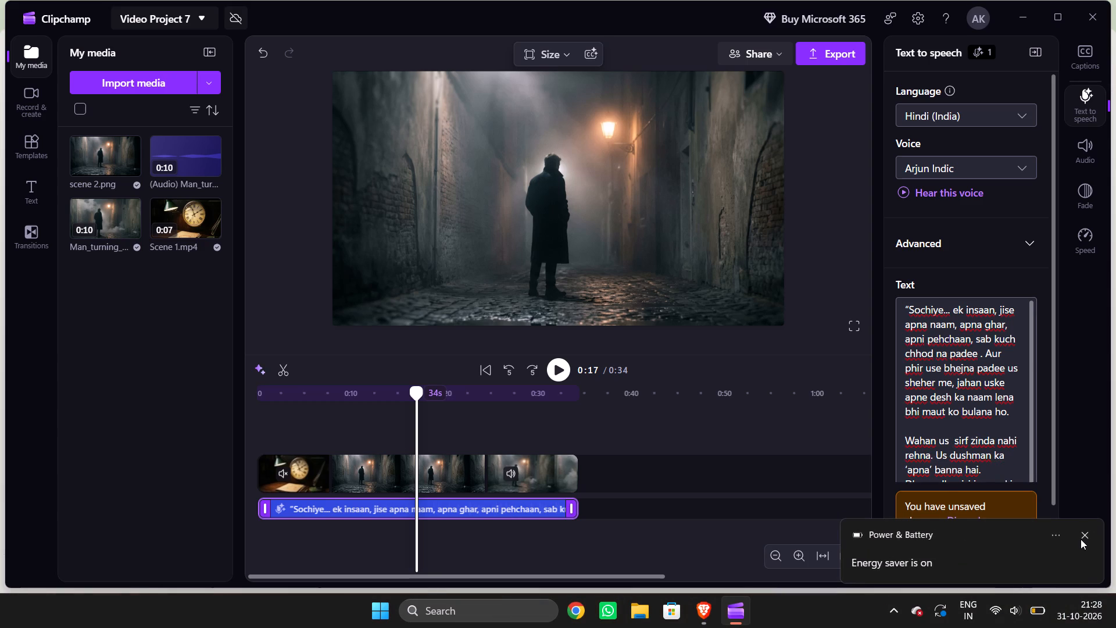
left_click(1083, 536)
left_click(1016, 567)
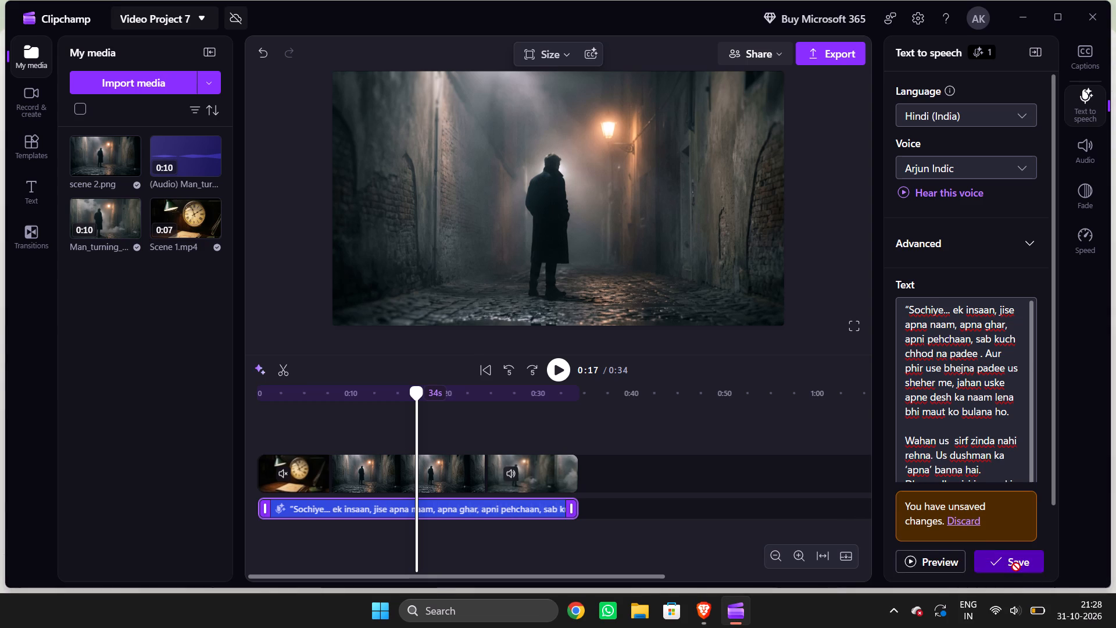
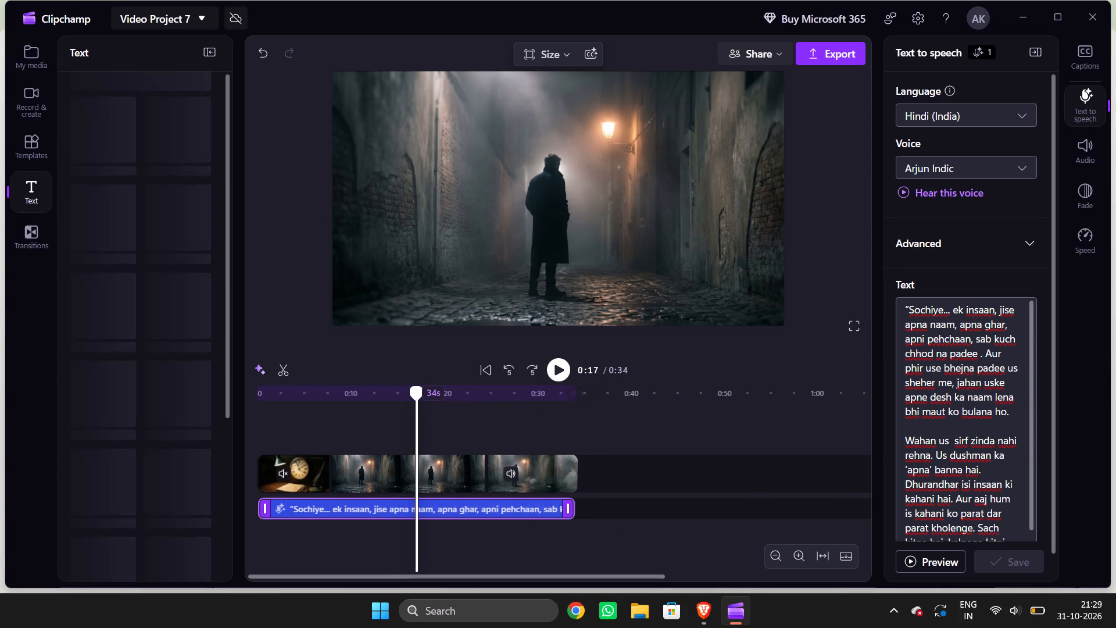
left_click(367, 404)
left_click(561, 356)
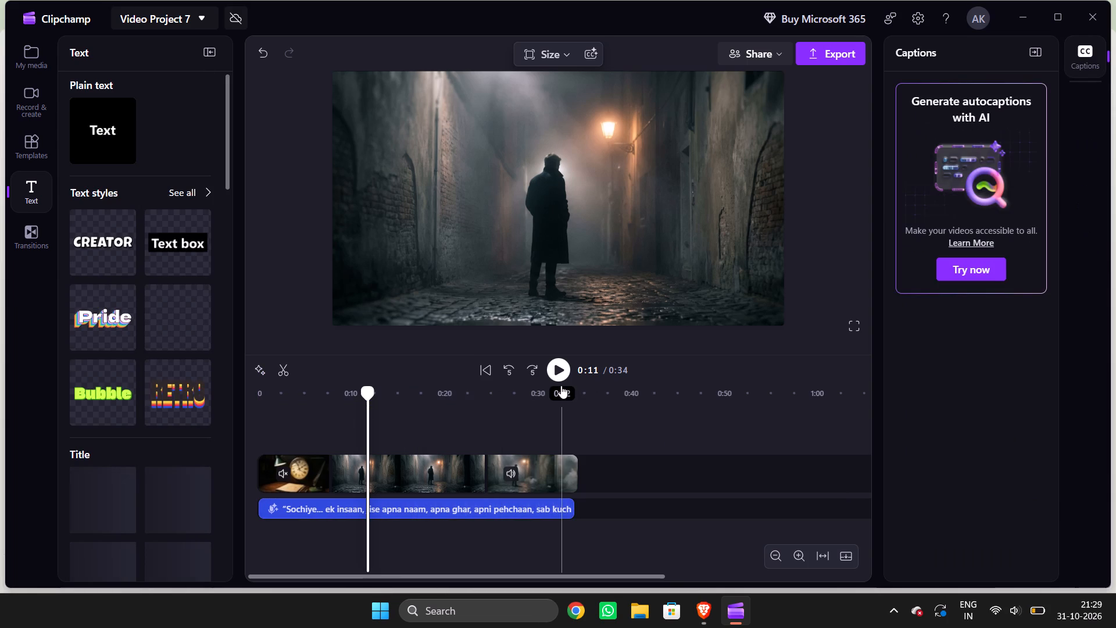
left_click(561, 360)
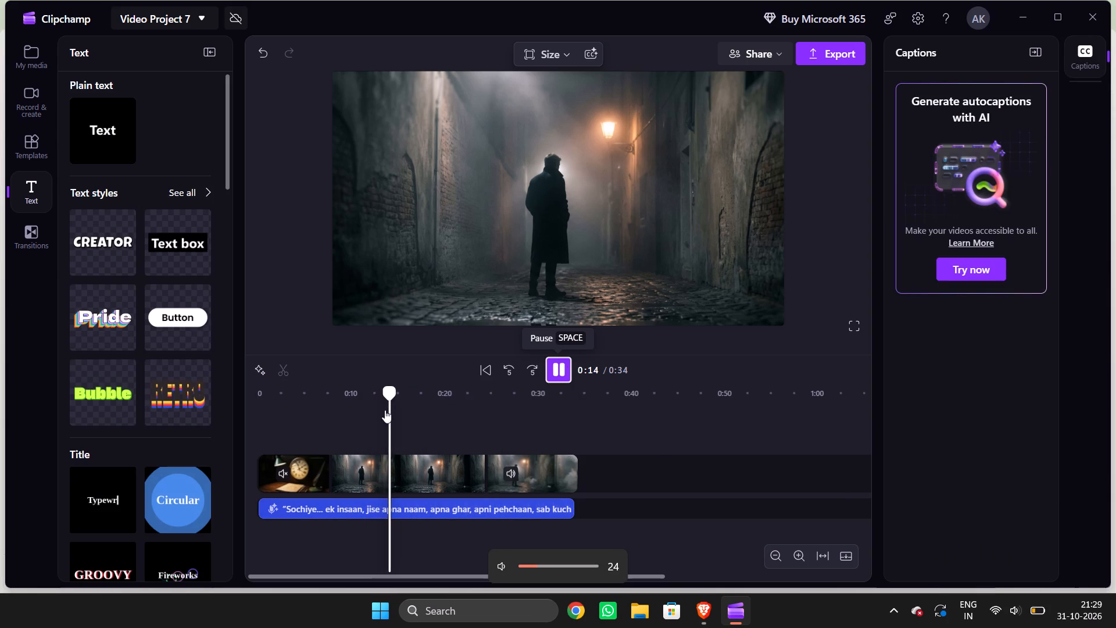
left_click(291, 422)
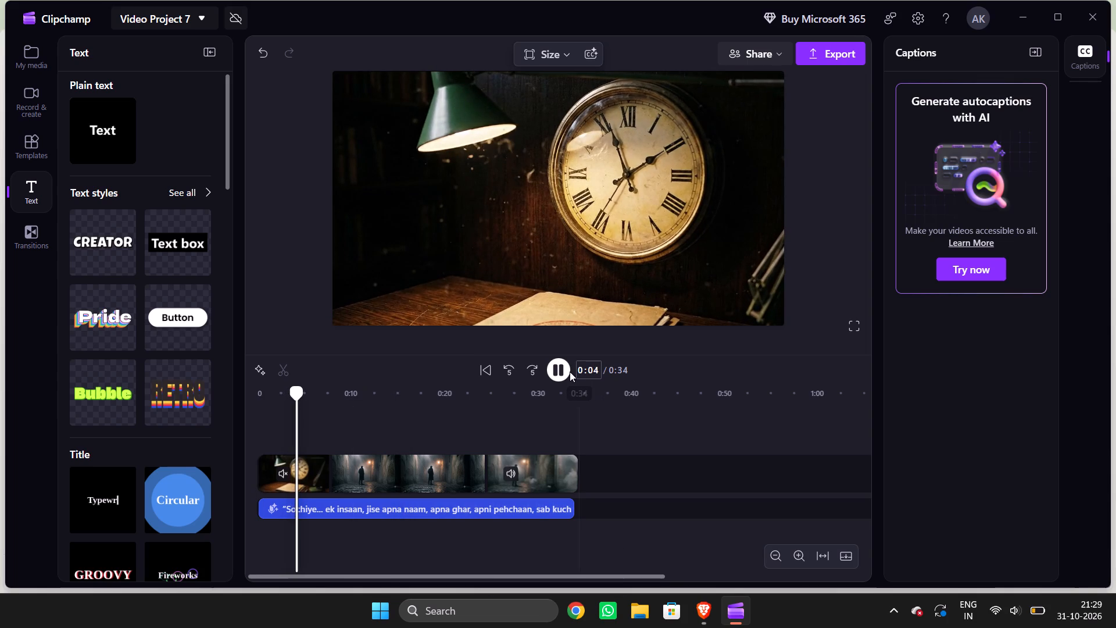
Browse the text templates from the title styles through to Intro / Outro while the project plays to its end.
scroll(149, 355, "down", 1)
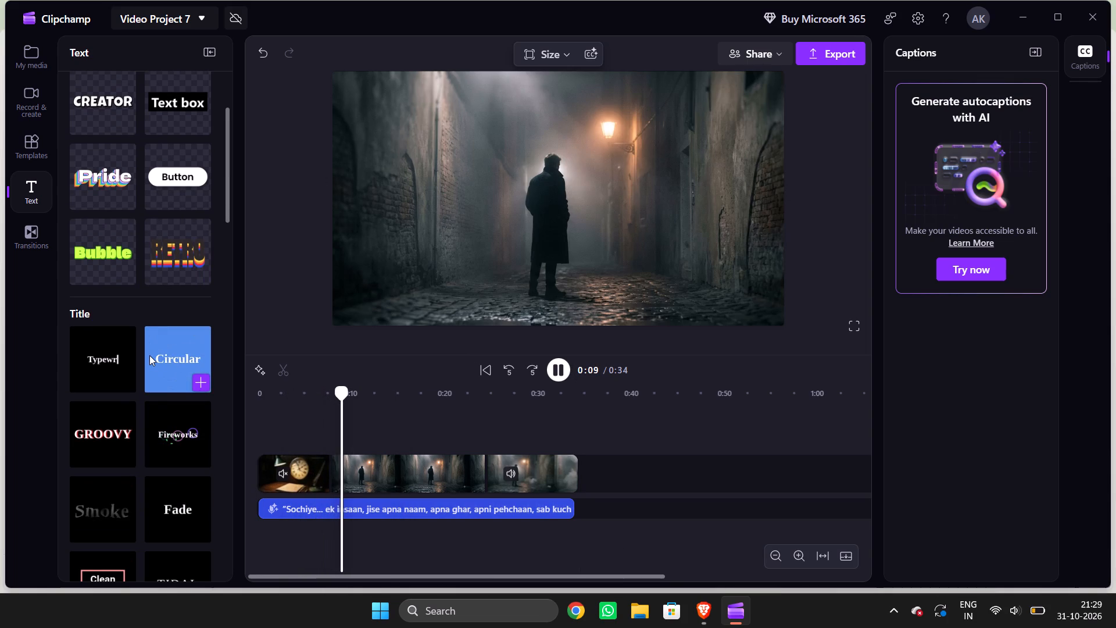
scroll(149, 355, "down", 2)
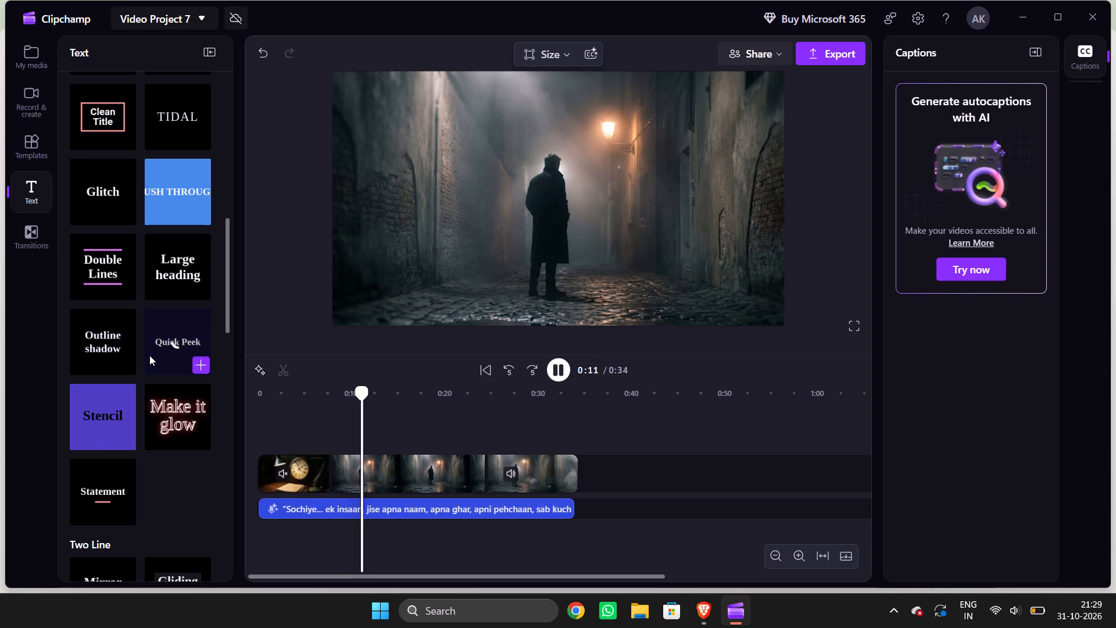
scroll(149, 355, "down", 1)
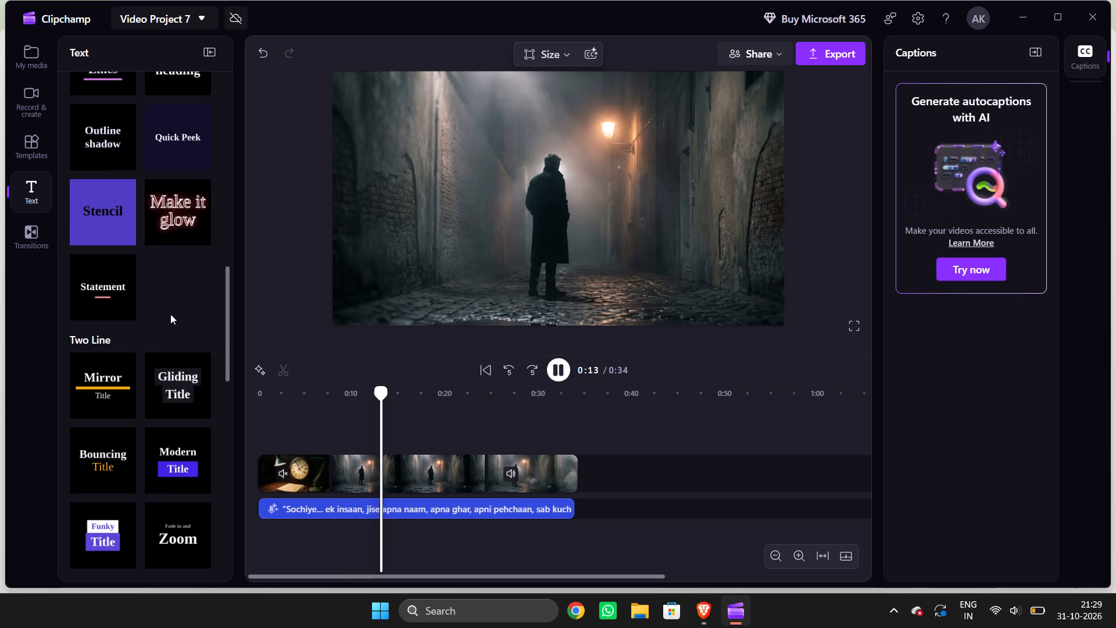
scroll(170, 314, "down", 2)
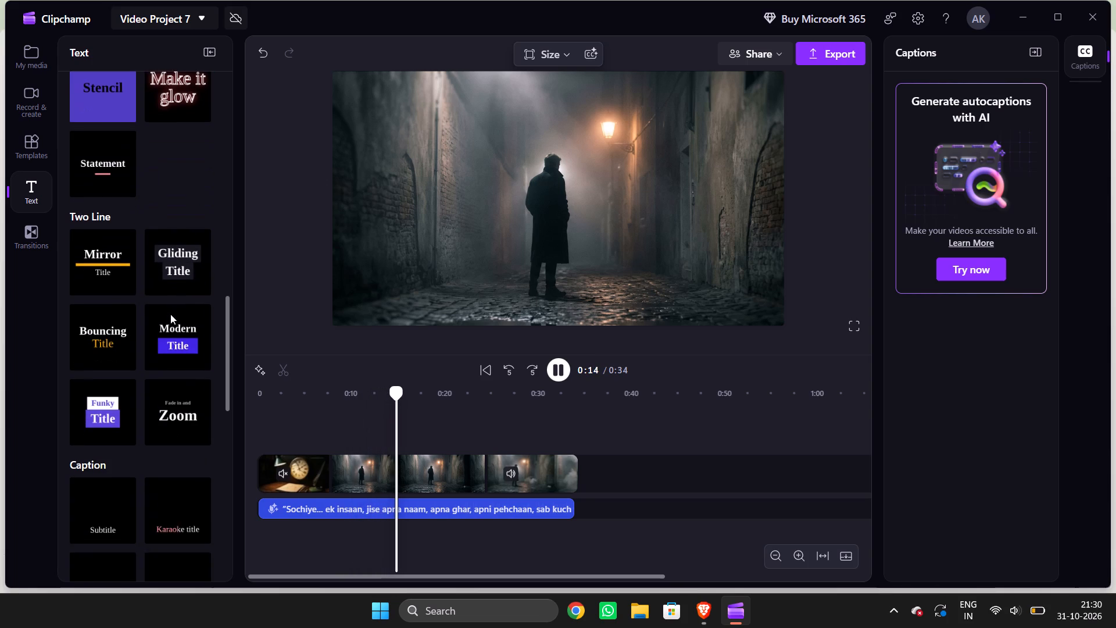
scroll(170, 314, "down", 2)
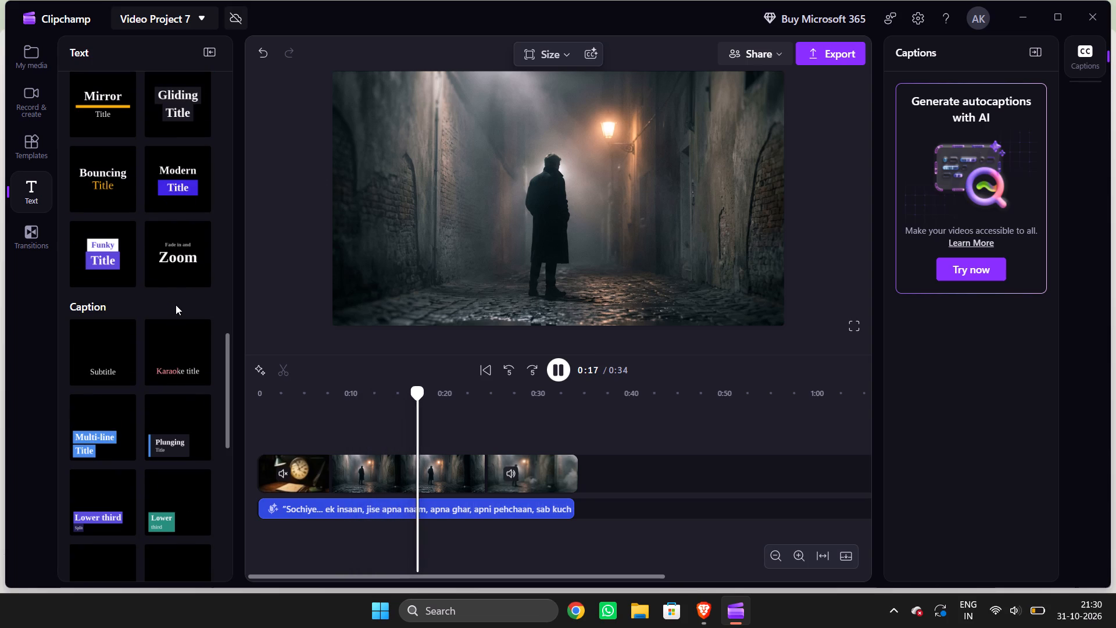
scroll(176, 305, "down", 2)
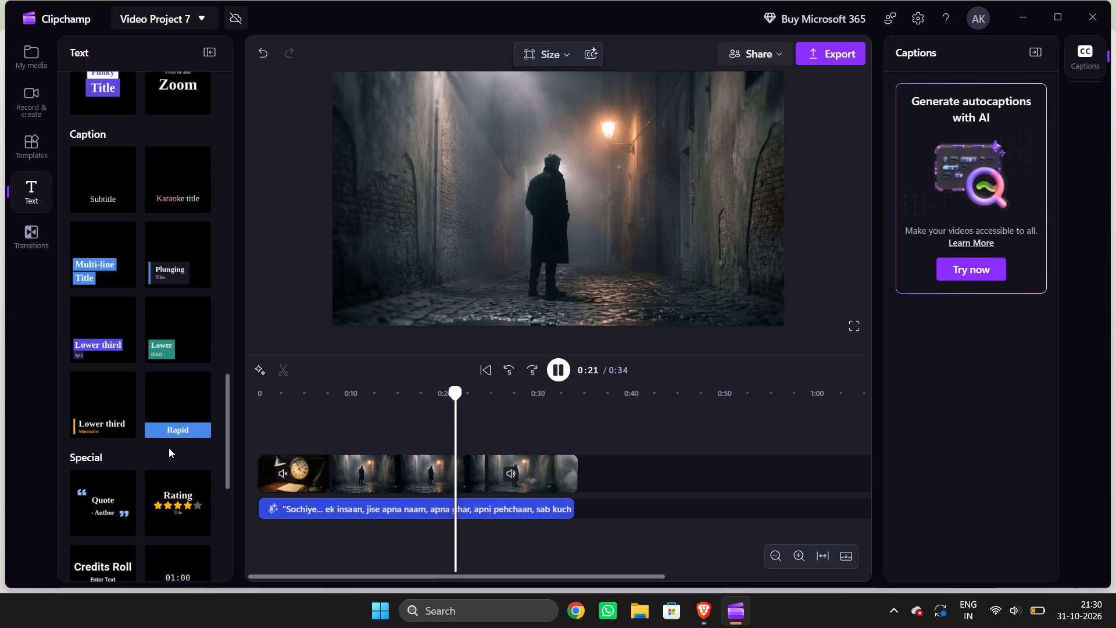
scroll(169, 448, "down", 1)
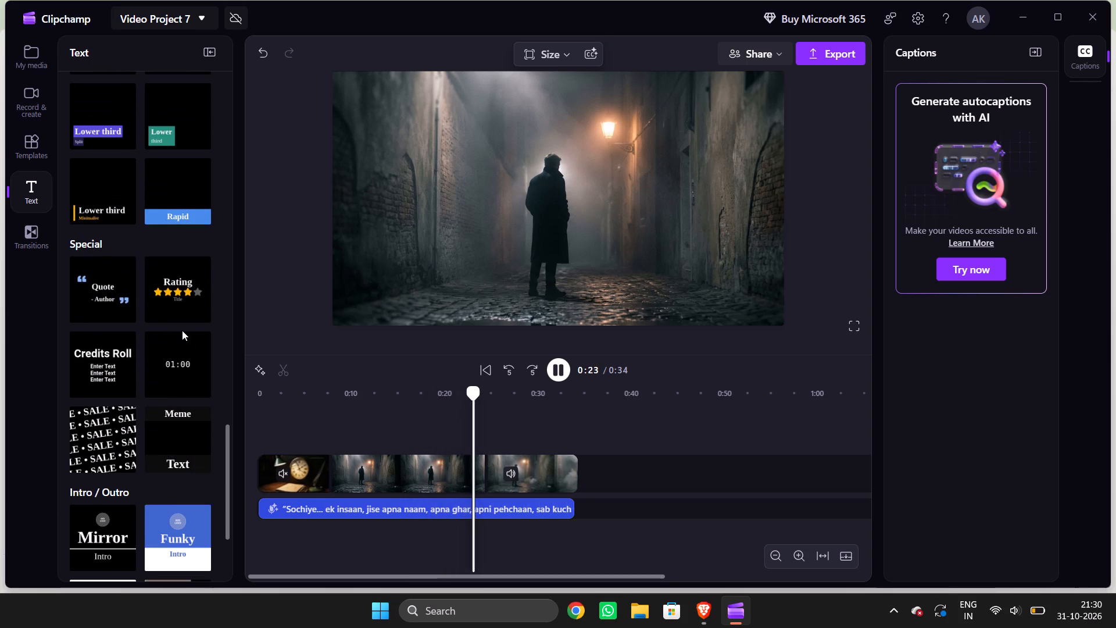
scroll(159, 422, "down", 7)
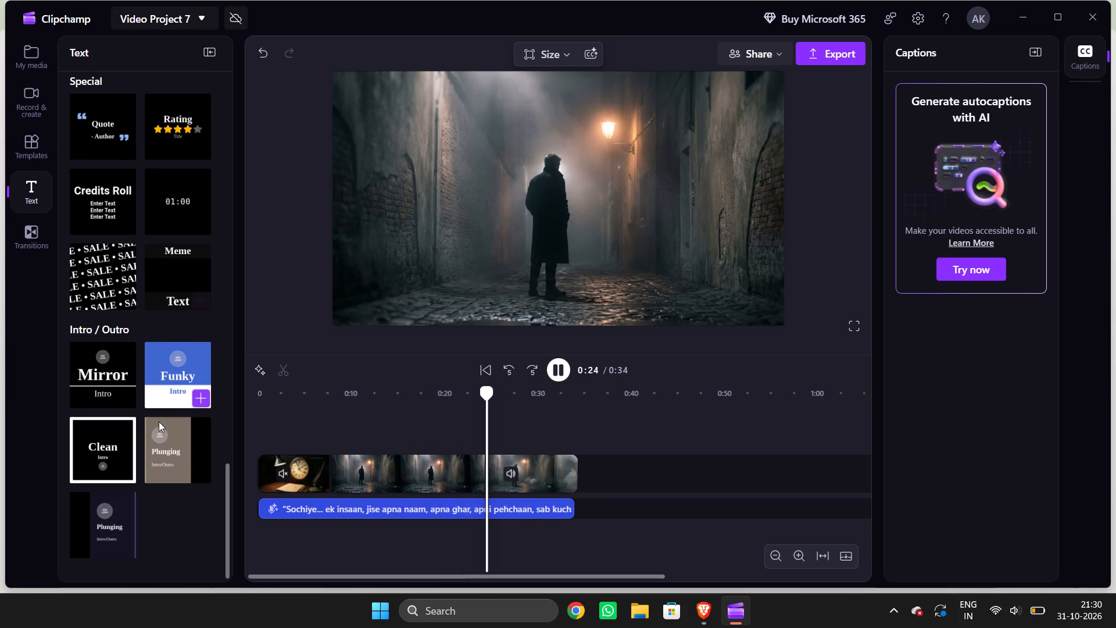
scroll(159, 422, "up", 8)
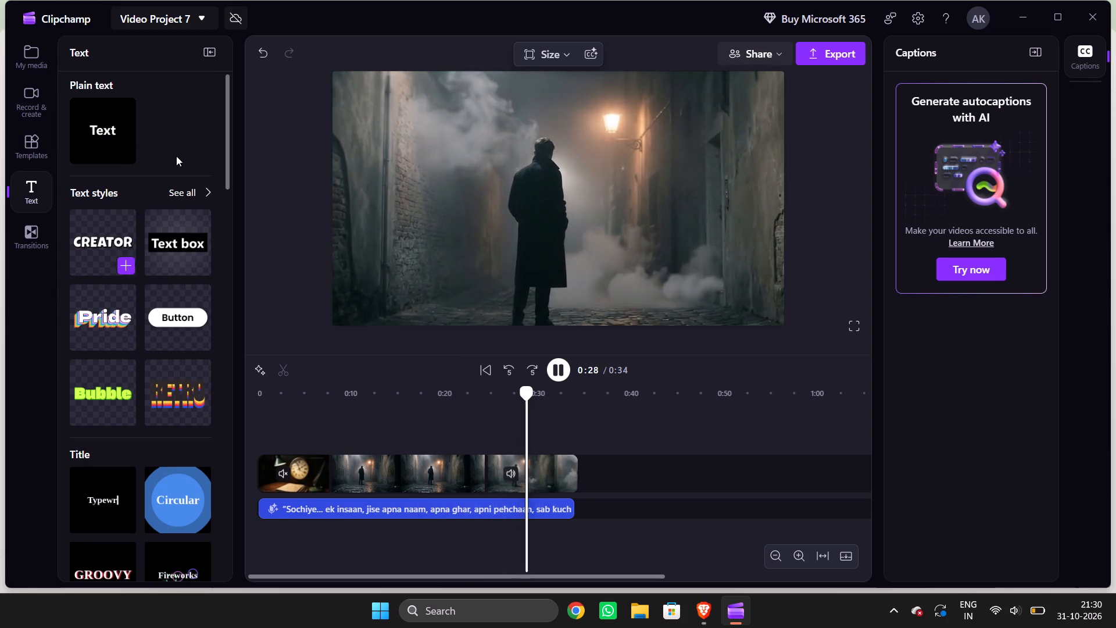
left_click(212, 53)
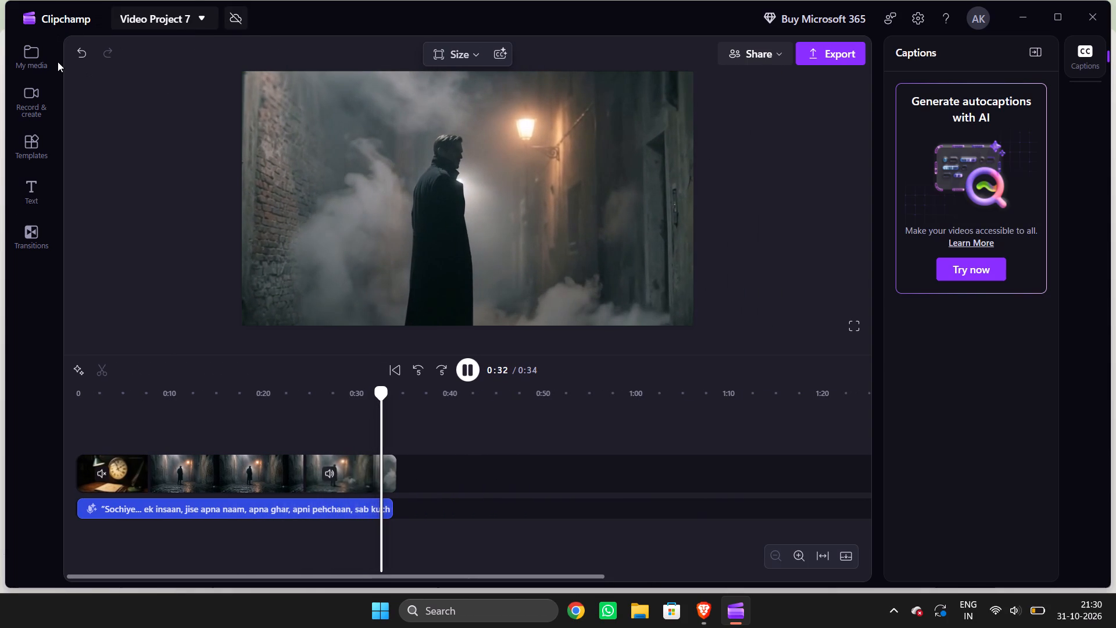
left_click(40, 205)
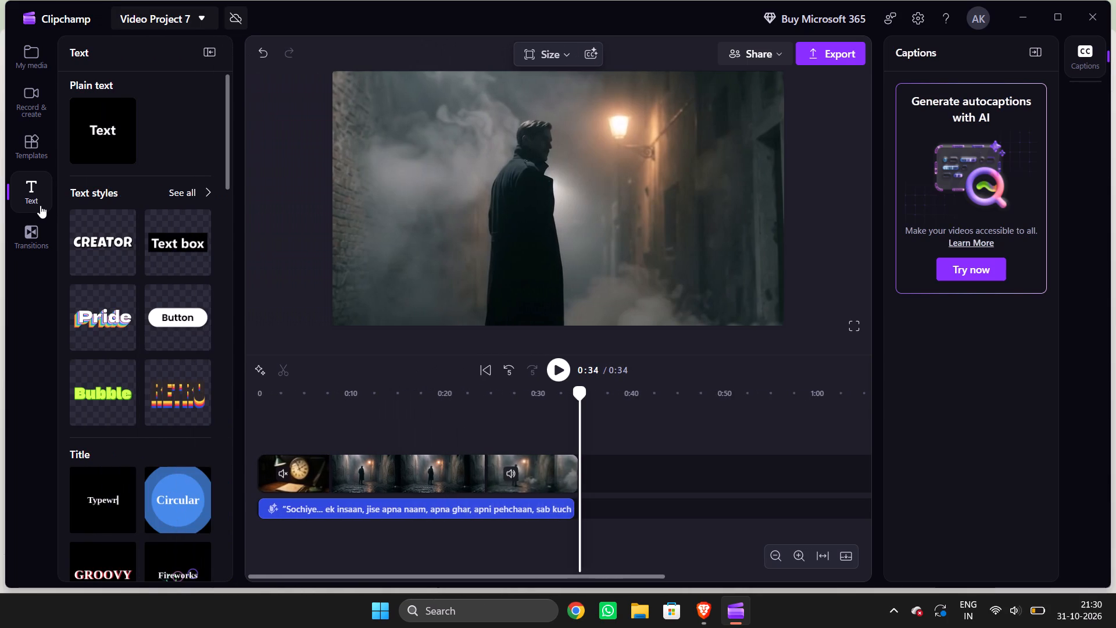
Add a second text-to-speech clip at 0:34 with the text "CHAPTER 1: Wo Zakhm Jisse Kahani Shuru Hui" and save it.
left_click(23, 105)
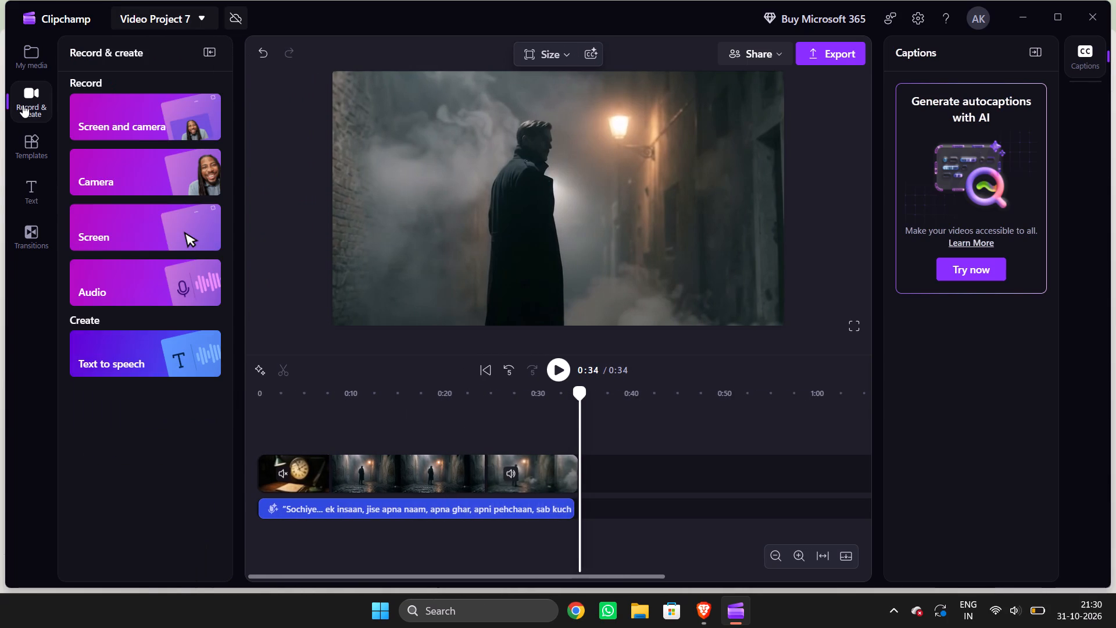
left_click(132, 355)
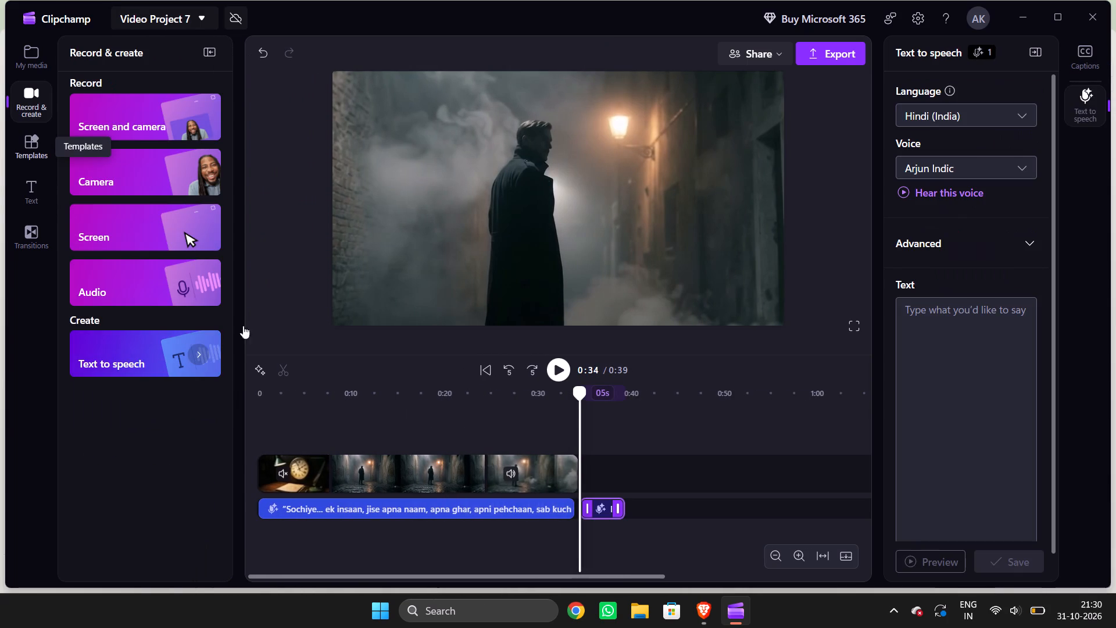
left_click(950, 320)
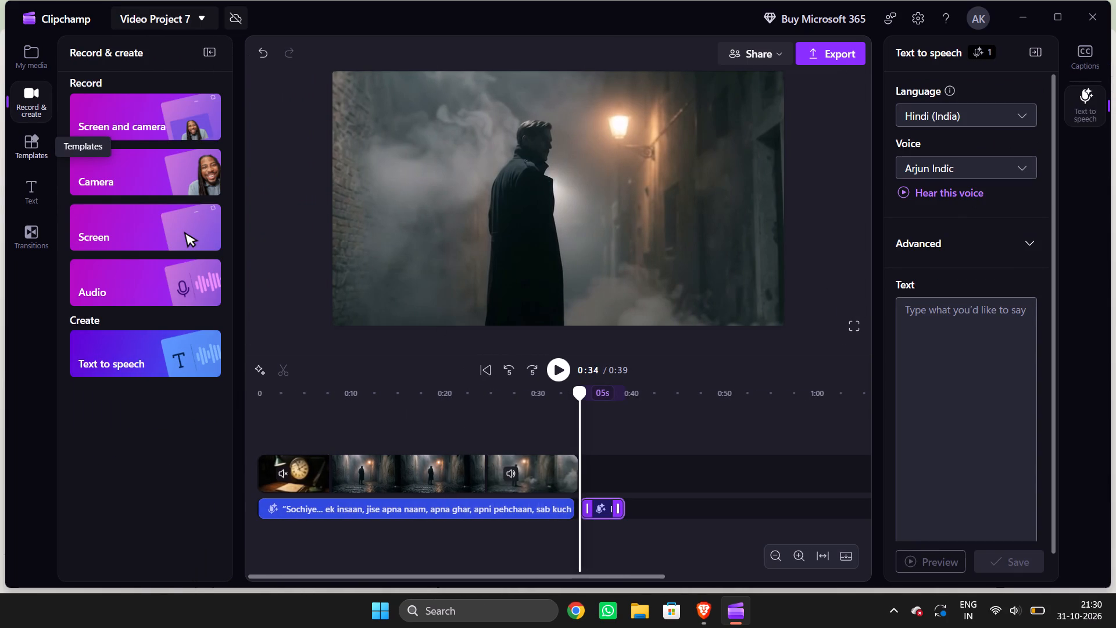
key("ctrl+v")
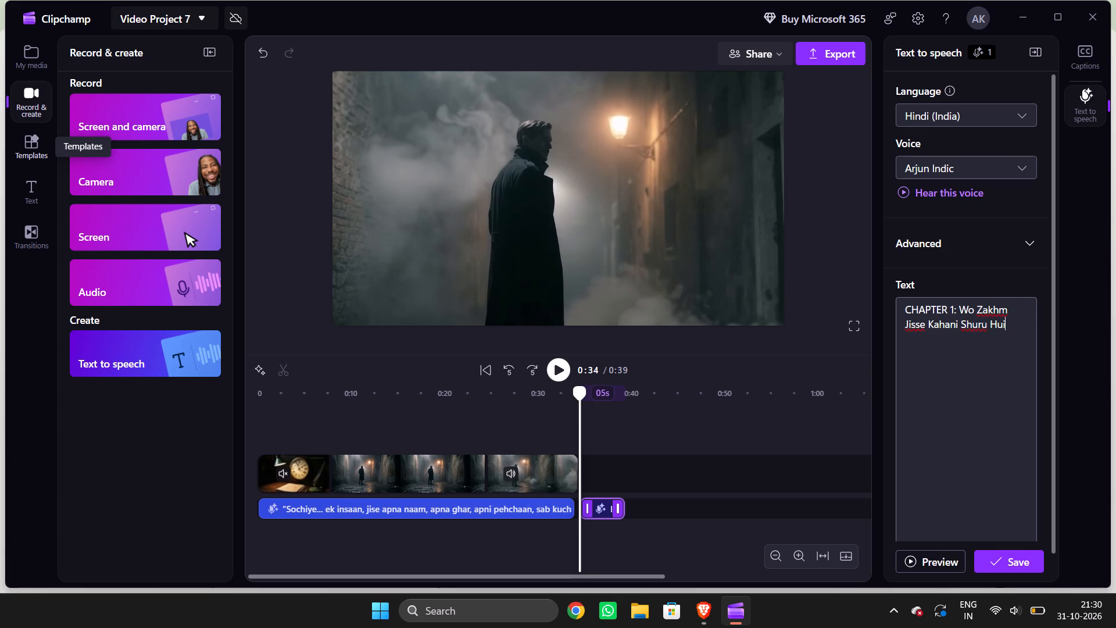
left_click(1008, 555)
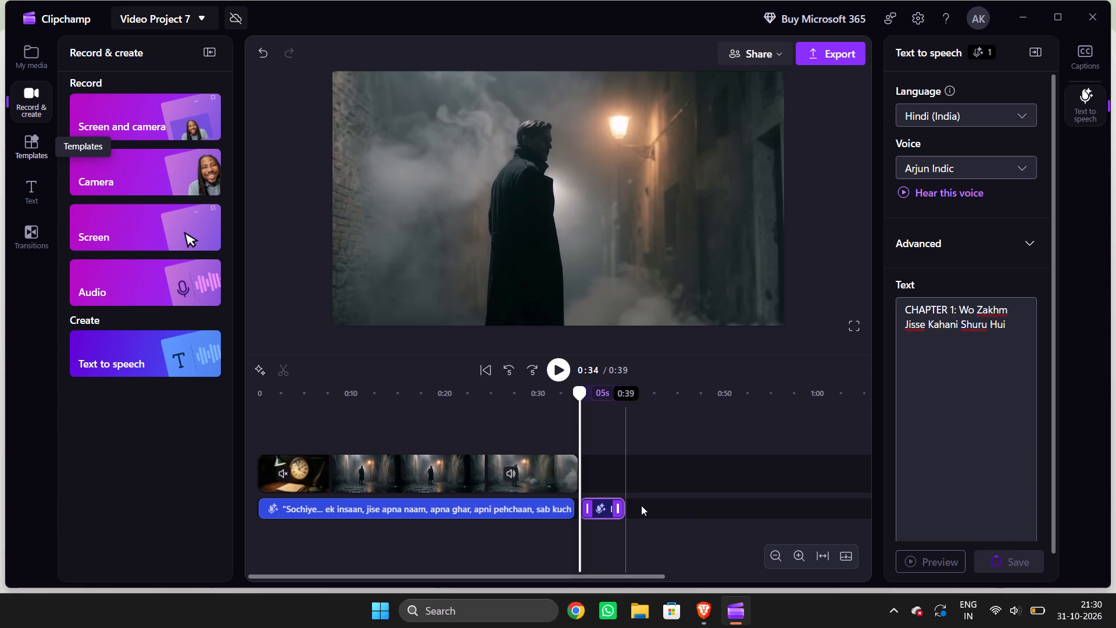
Import the image "chapter 1" from the Downloads folder into the project media.
left_click(30, 57)
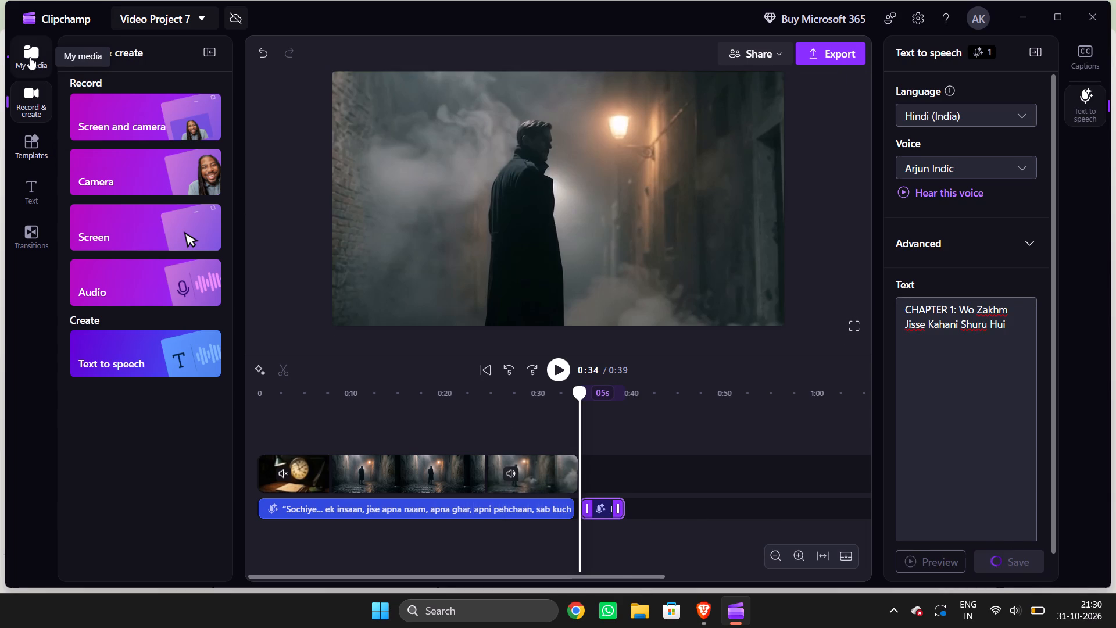
left_click(131, 84)
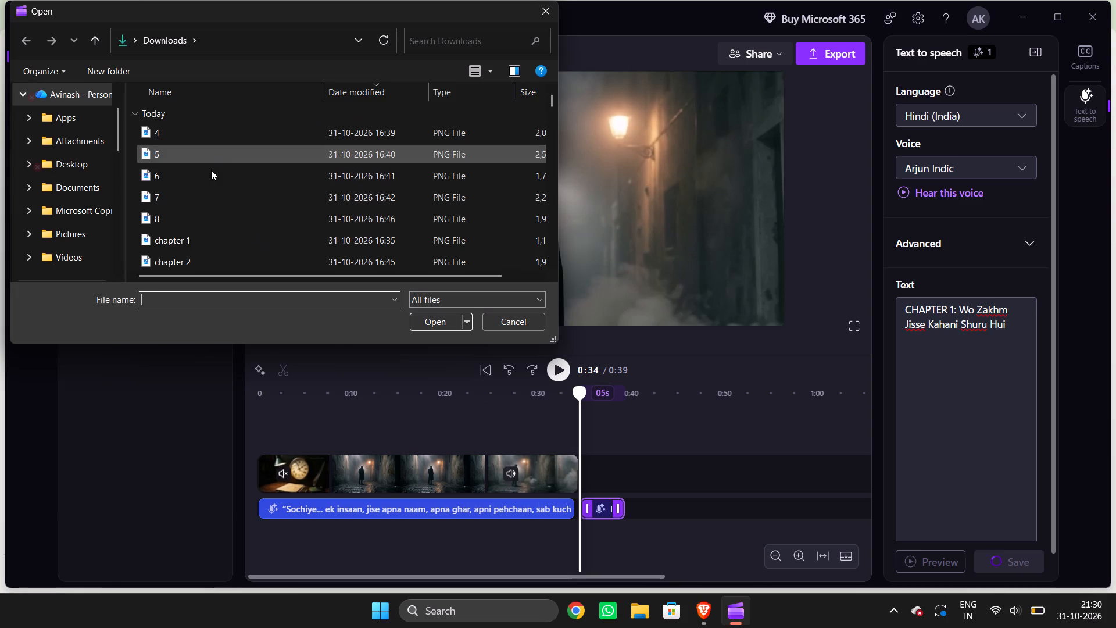
scroll(204, 176, "down", 1)
double_click(188, 237)
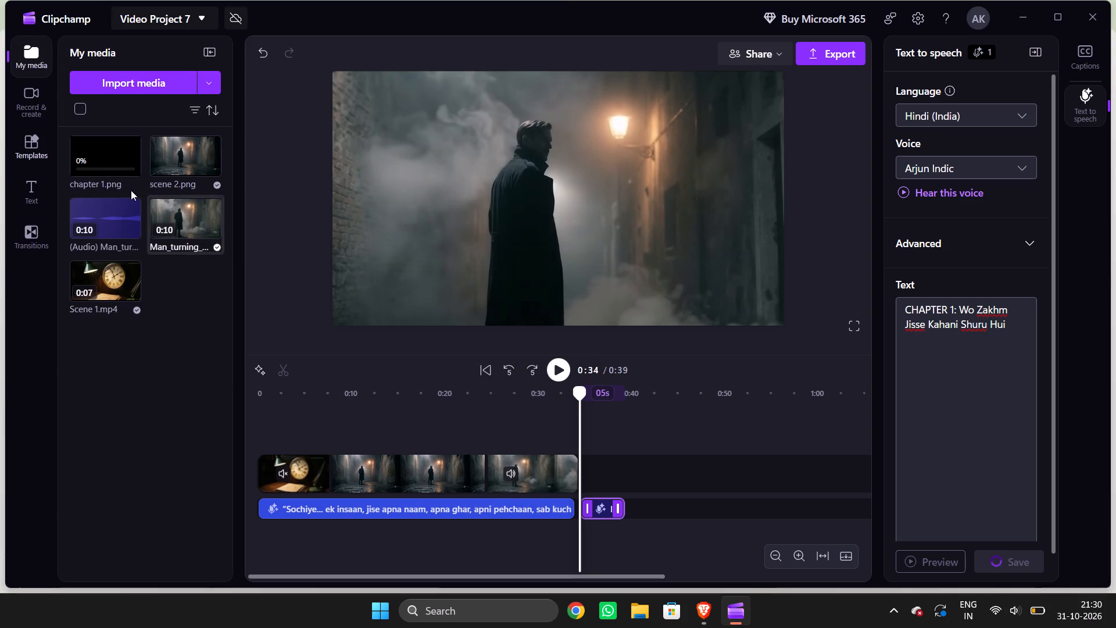
Place the chapter 1.png image on the video track at 0:34, directly after the Man_turning_head clip and above the new narration.
left_click_drag(109, 149, 586, 419)
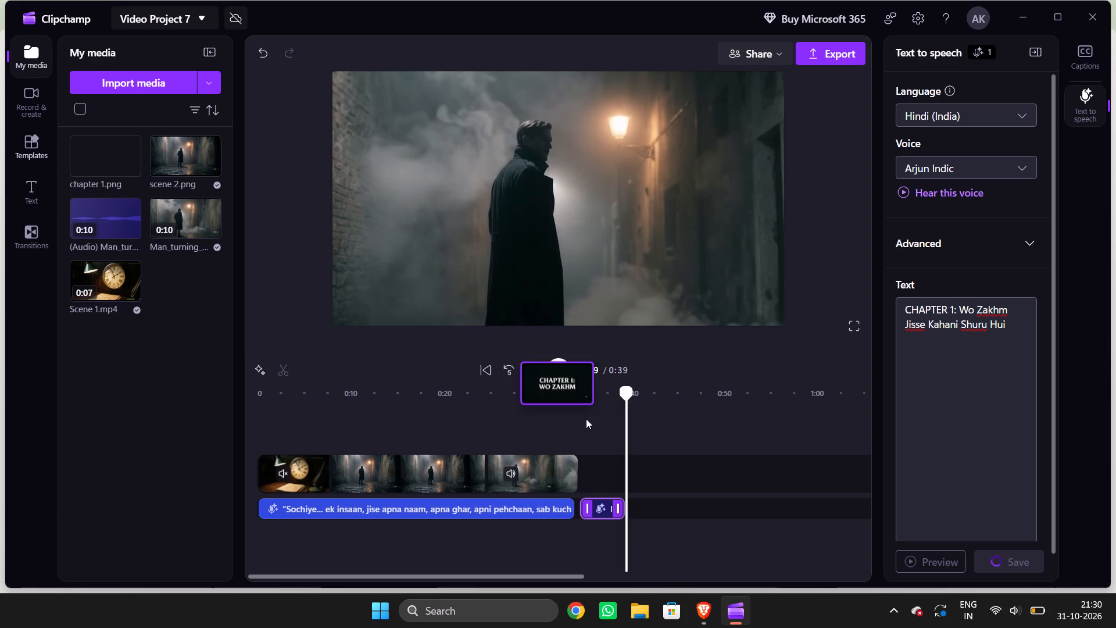
left_click_drag(586, 419, 600, 480)
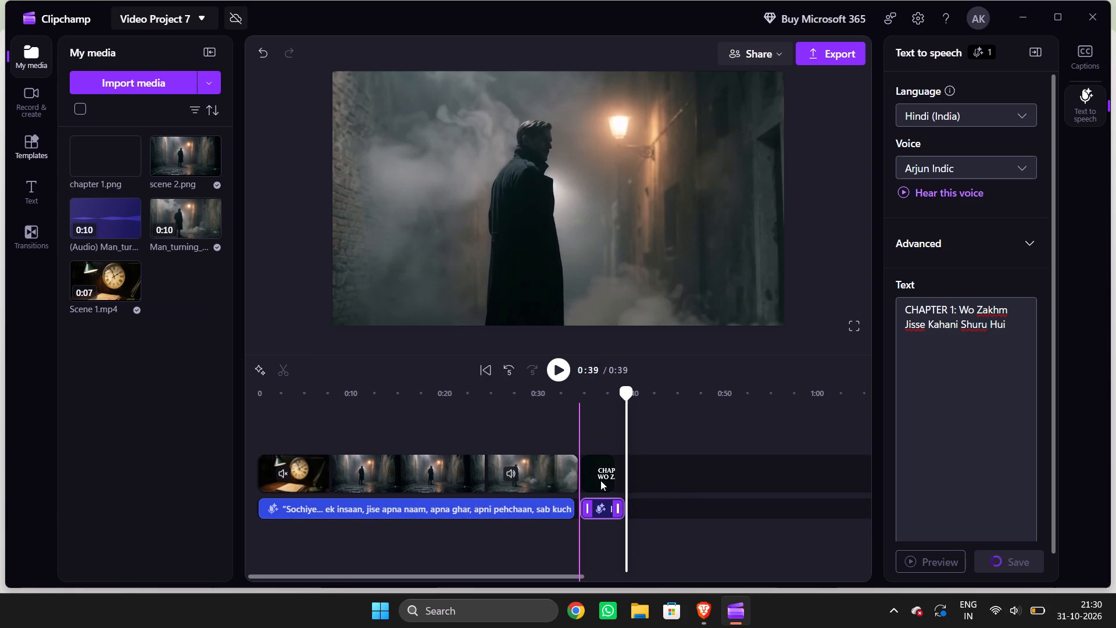
left_click_drag(600, 480, 598, 477)
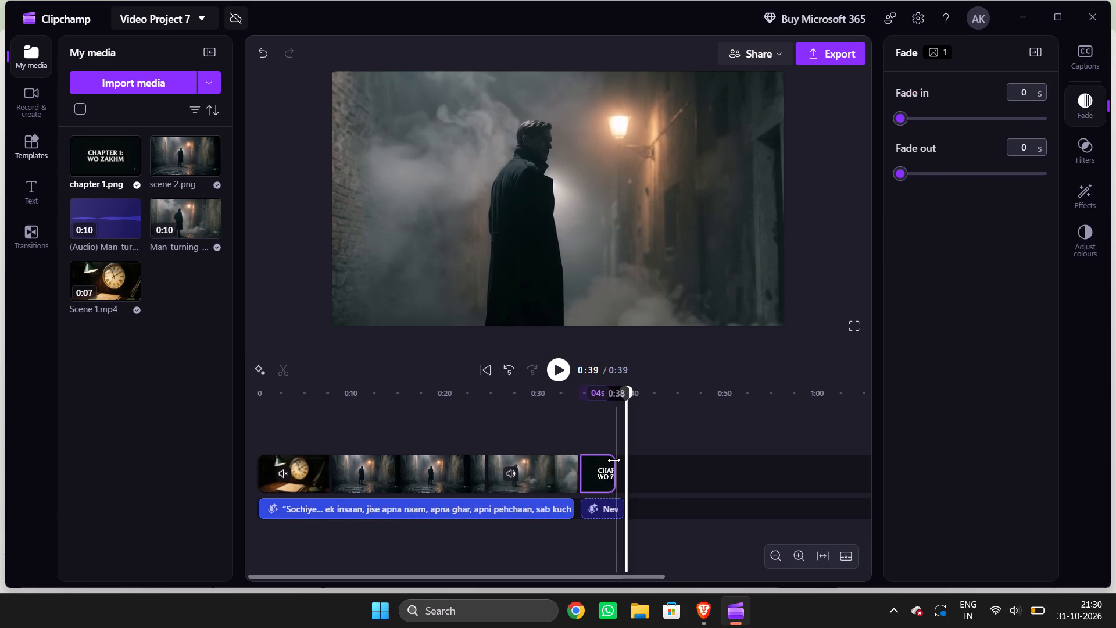
Trim the chapter 1.png clip so it ends together with its narration at 0:38.
left_click(613, 467)
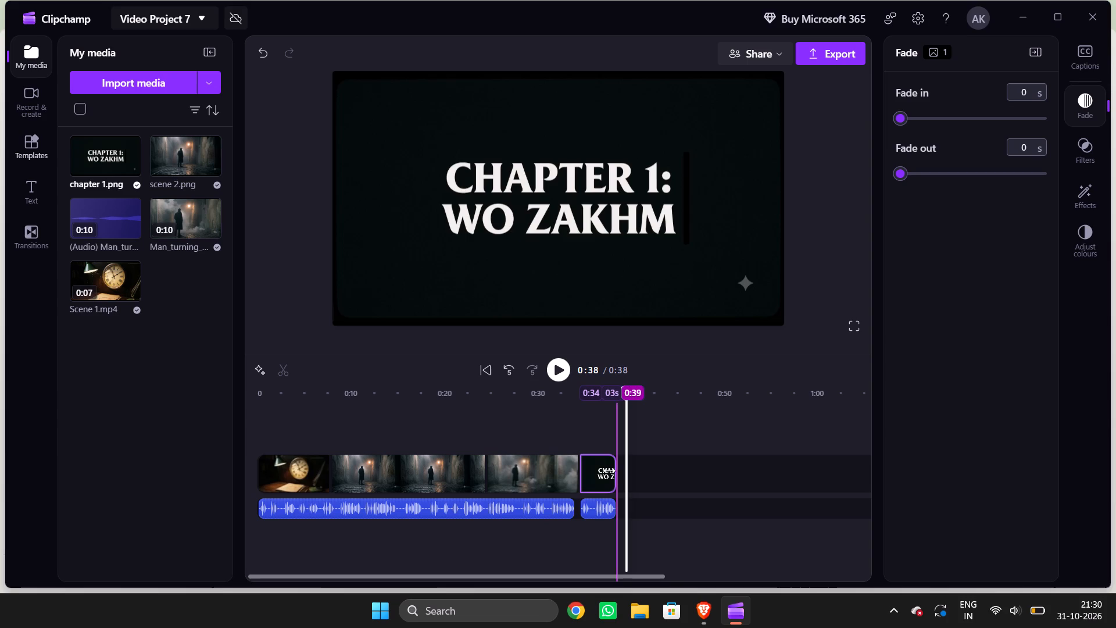
left_click(609, 470)
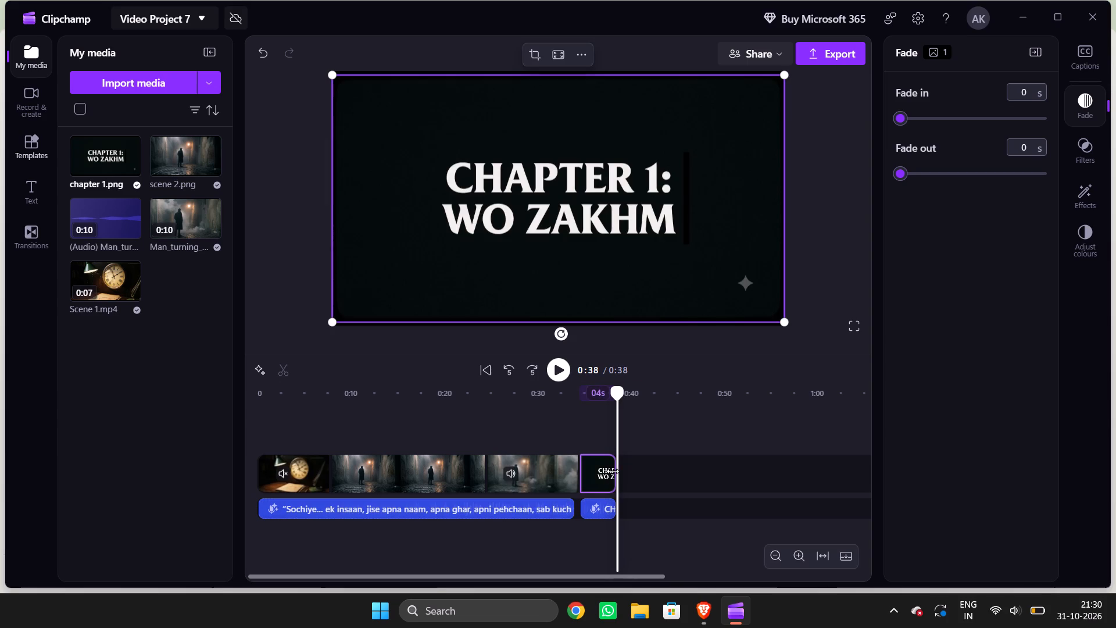
Play the project from 0:31 through the Chapter 1 title to its end.
left_click(550, 416)
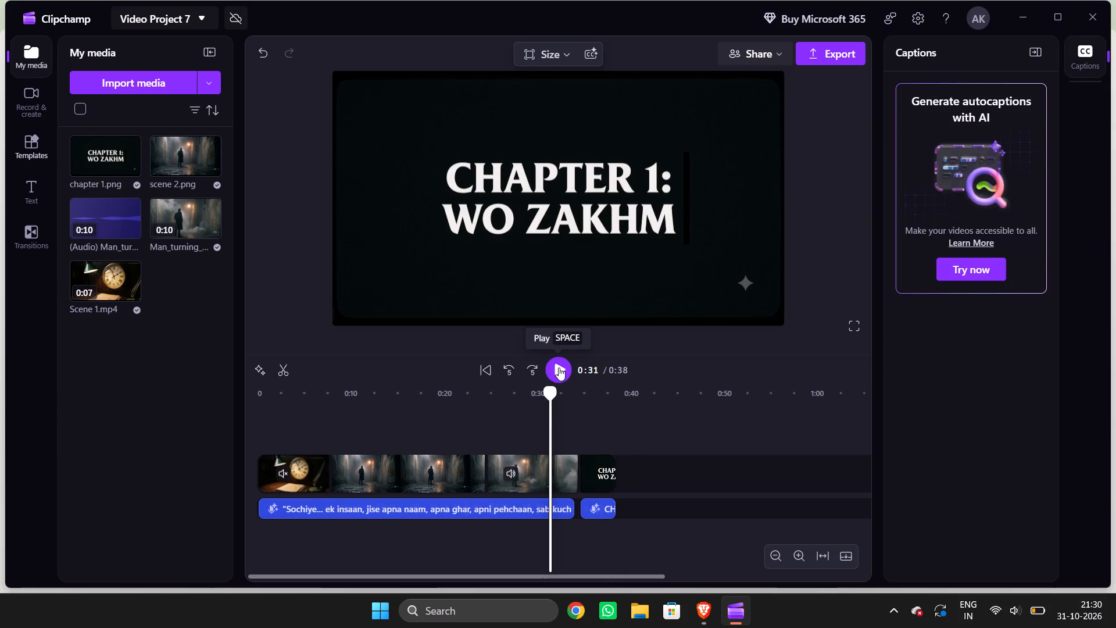
left_click(559, 367)
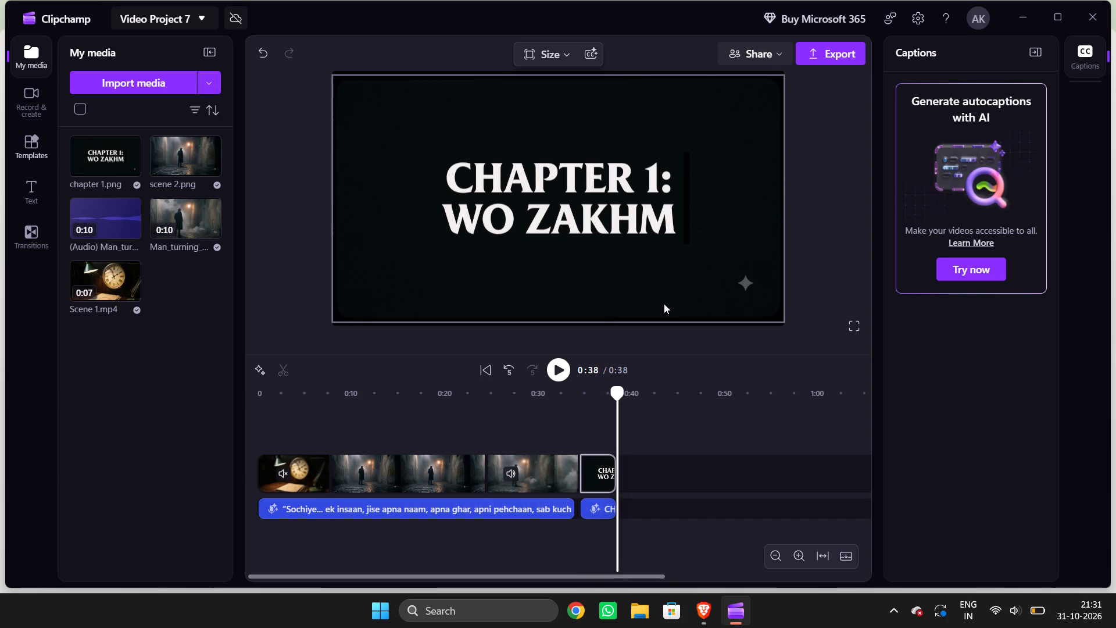
Enlarge and reposition the Chapter 1 title image in the preview so its watermark and border fall outside the frame while the title stays centred.
left_click(650, 242)
left_click_drag(782, 320, 821, 360)
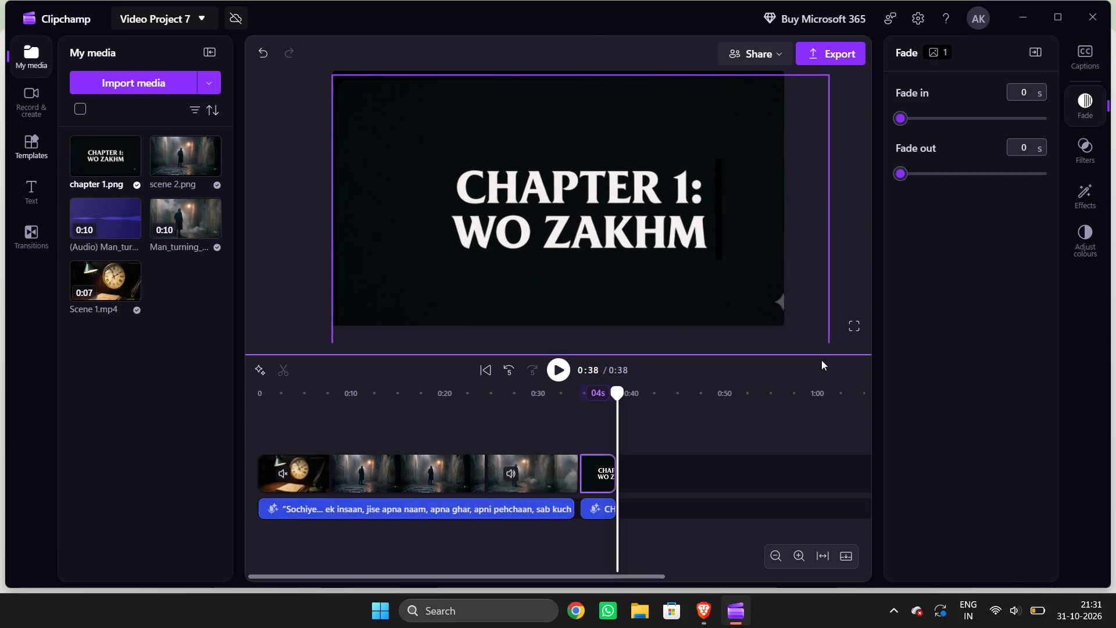
left_click_drag(821, 360, 822, 361)
left_click_drag(753, 230, 721, 223)
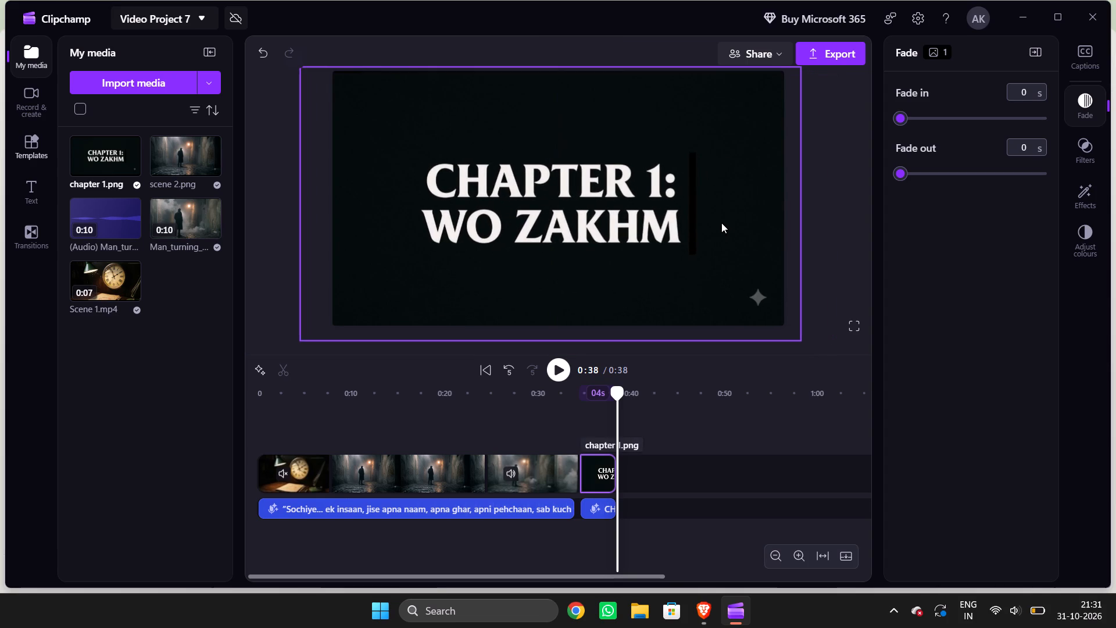
left_click_drag(721, 223, 722, 208)
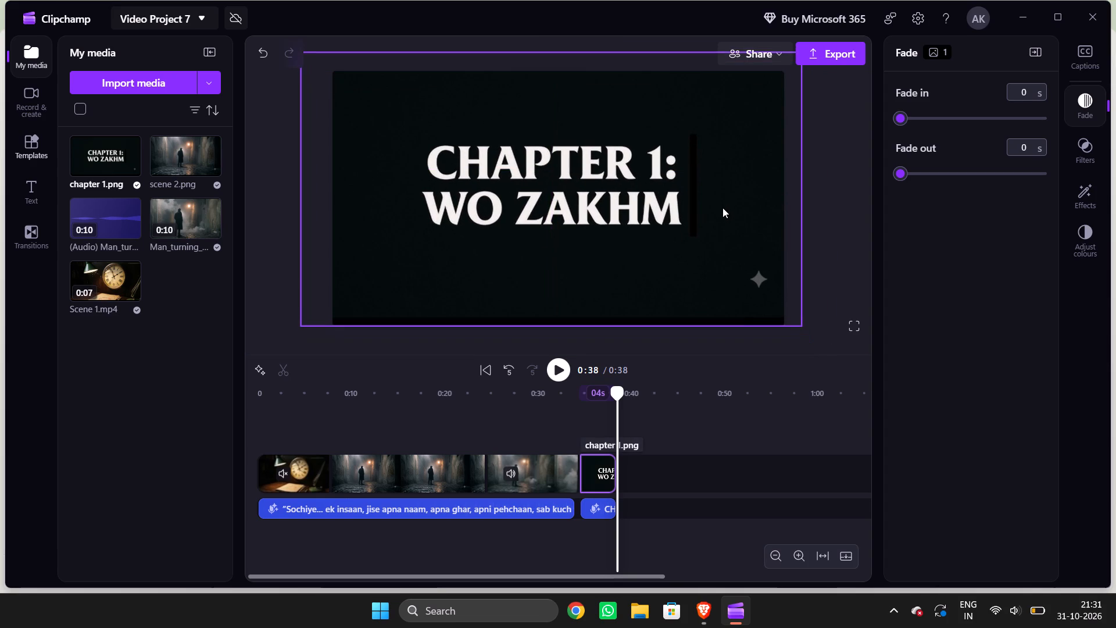
left_click_drag(722, 208, 723, 209)
left_click_drag(723, 210, 724, 219)
left_click_drag(806, 336, 842, 371)
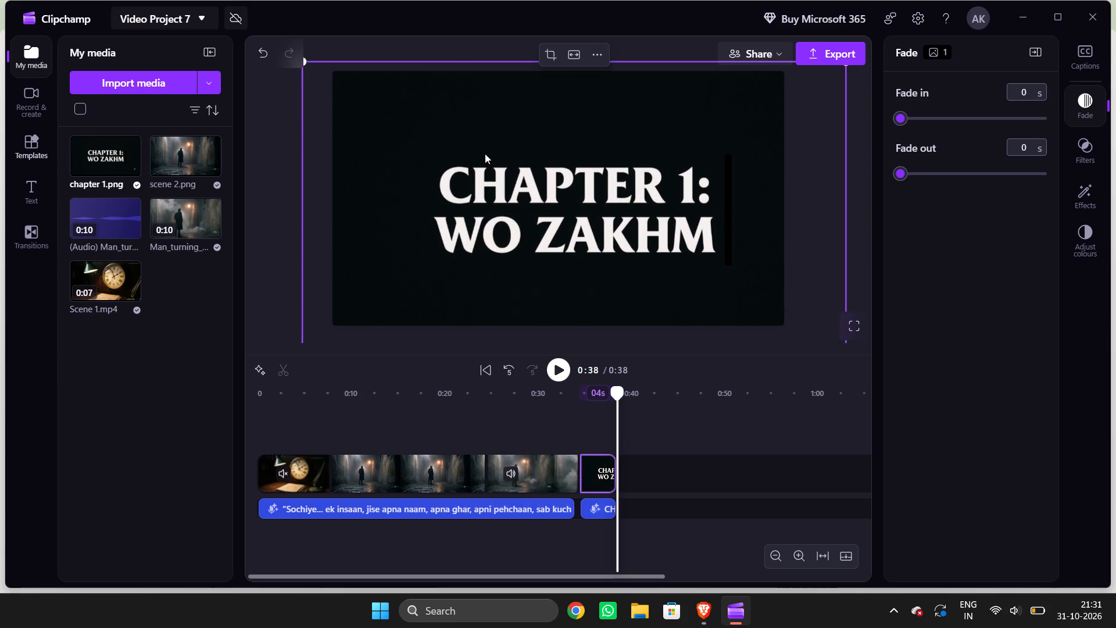
left_click_drag(307, 59, 298, 55)
left_click_drag(298, 55, 274, 38)
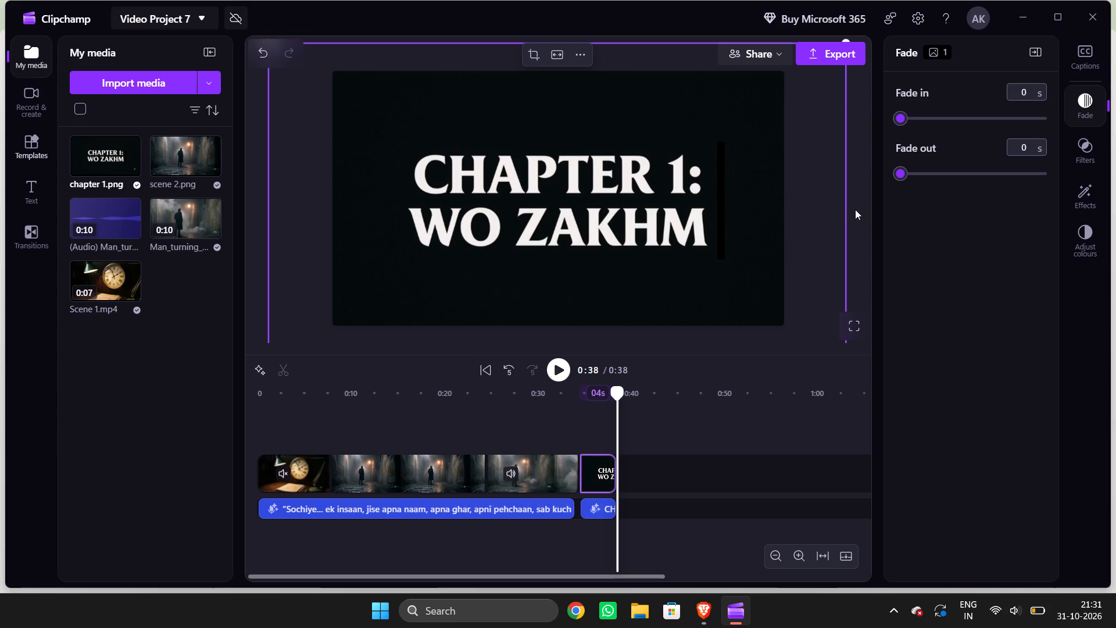